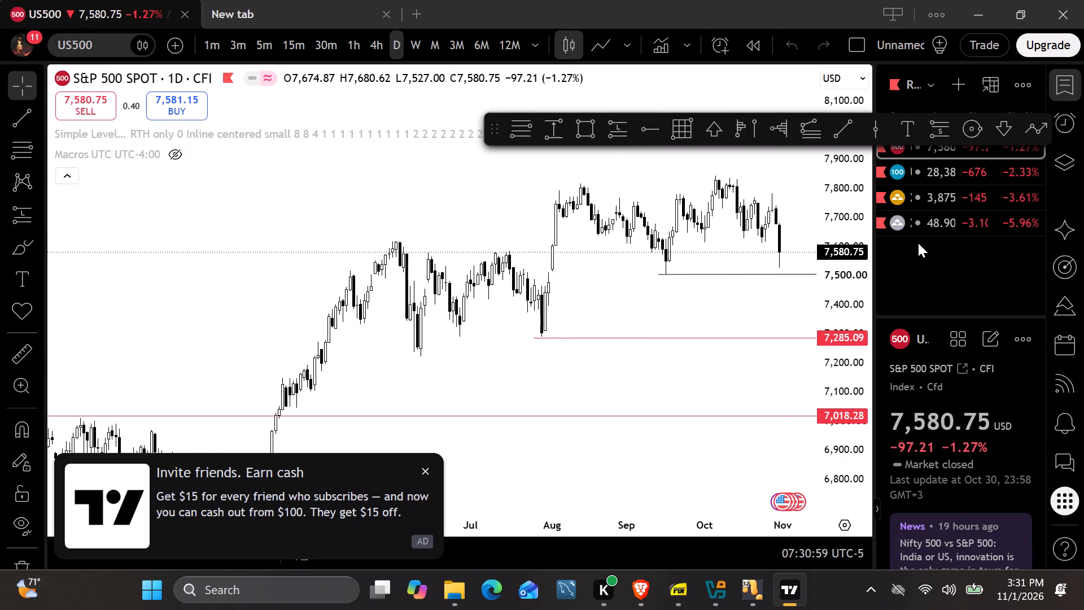
Move the floating drawing toolbar off the watchlist to directly beneath the chart's symbol title.
scroll(776, 295, "down", 1)
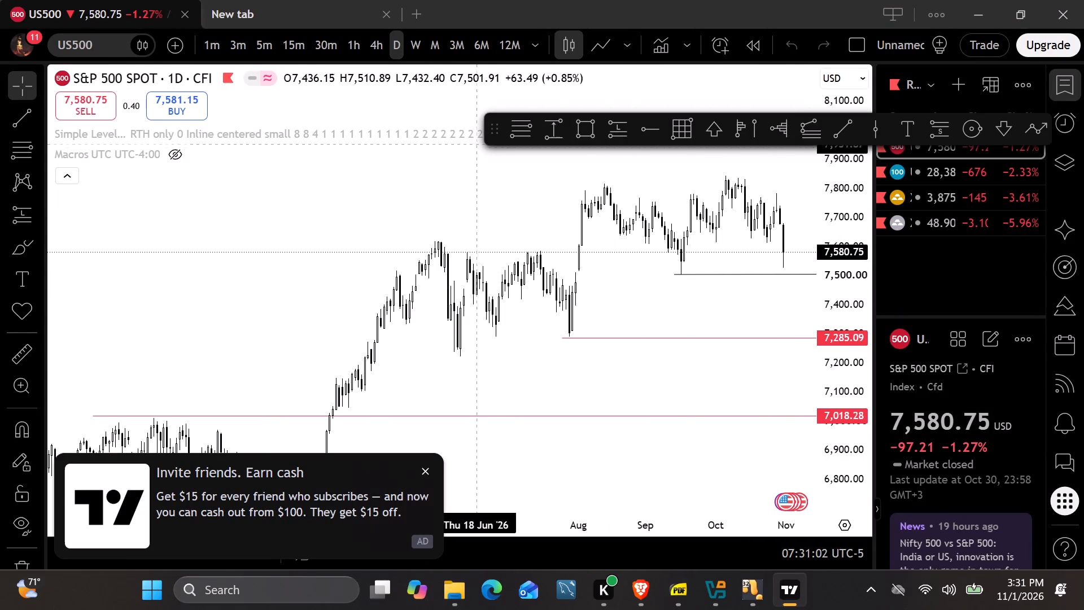
left_click_drag(490, 140, 67, 77)
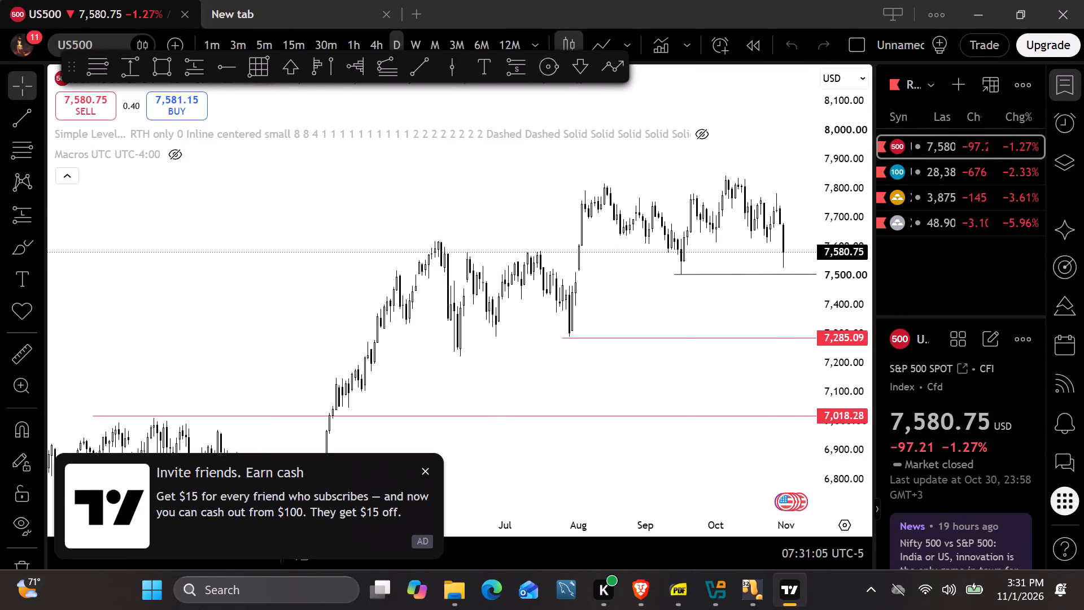
left_click_drag(67, 77, 57, 116)
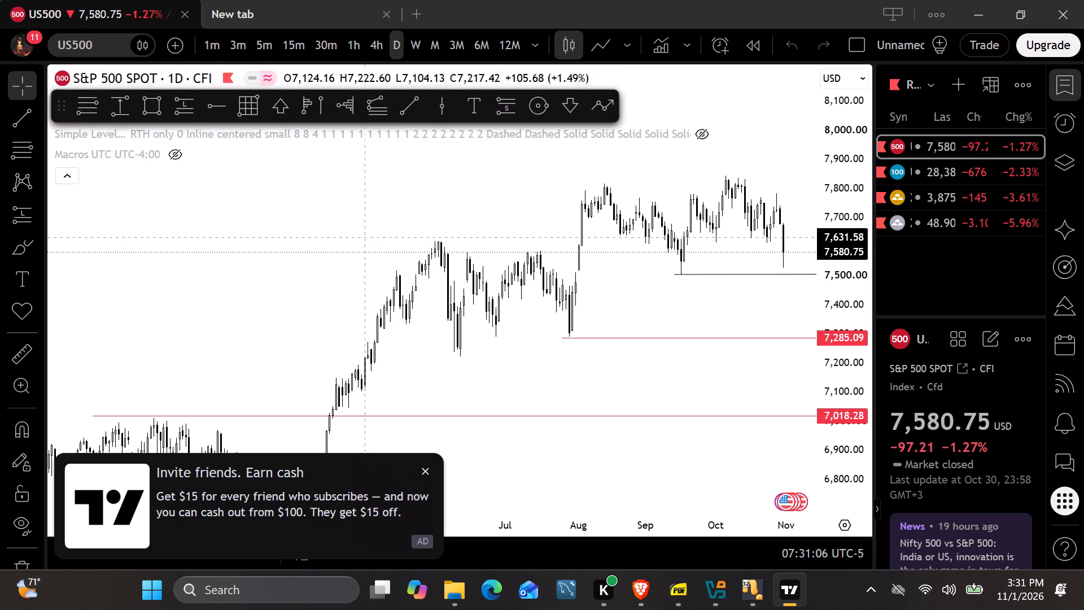
left_click(370, 237)
Open the gold (XAUUSD) daily chart from the watchlist and bring its recent candles into view.
left_click(921, 191)
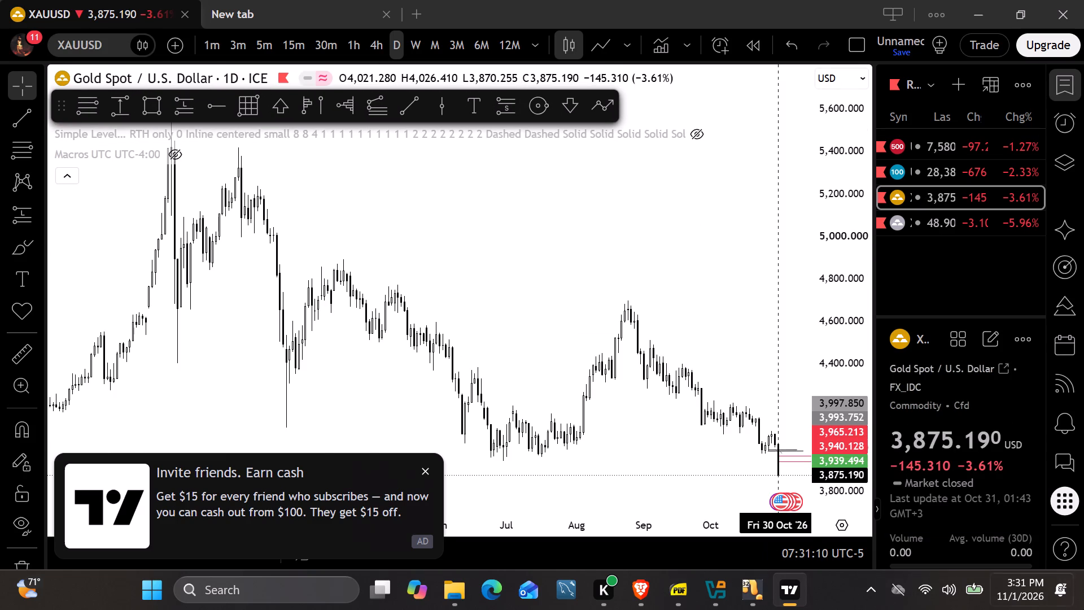
scroll(610, 358, "up", 4)
left_click_drag(702, 416, 606, 269)
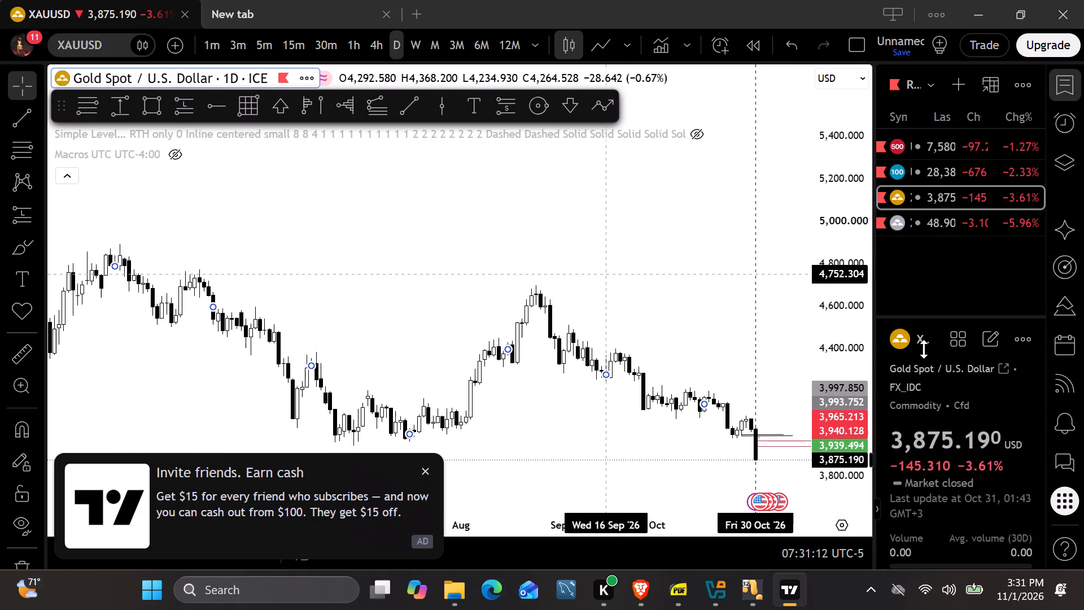
Lower the system volume to a little over half and skip to the next music track.
left_click(955, 598)
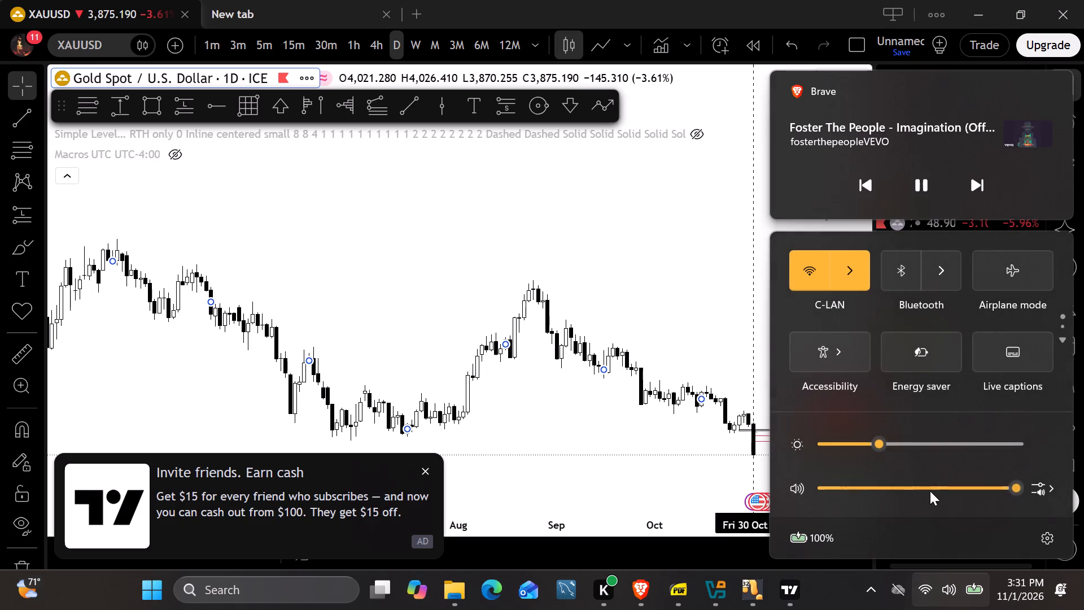
left_click(930, 491)
left_click(692, 251)
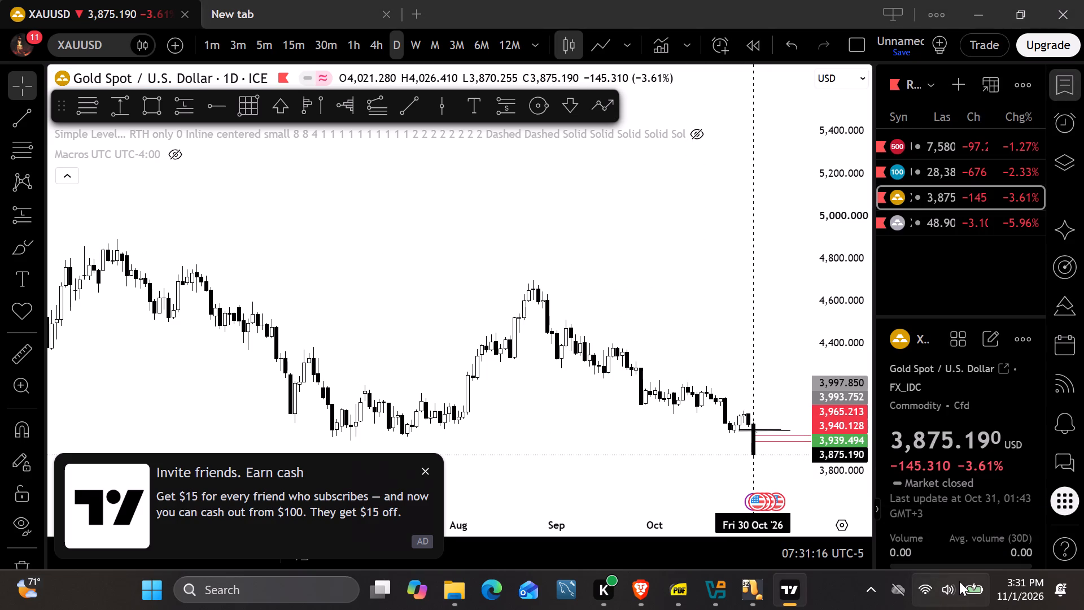
left_click(959, 581)
left_click(984, 178)
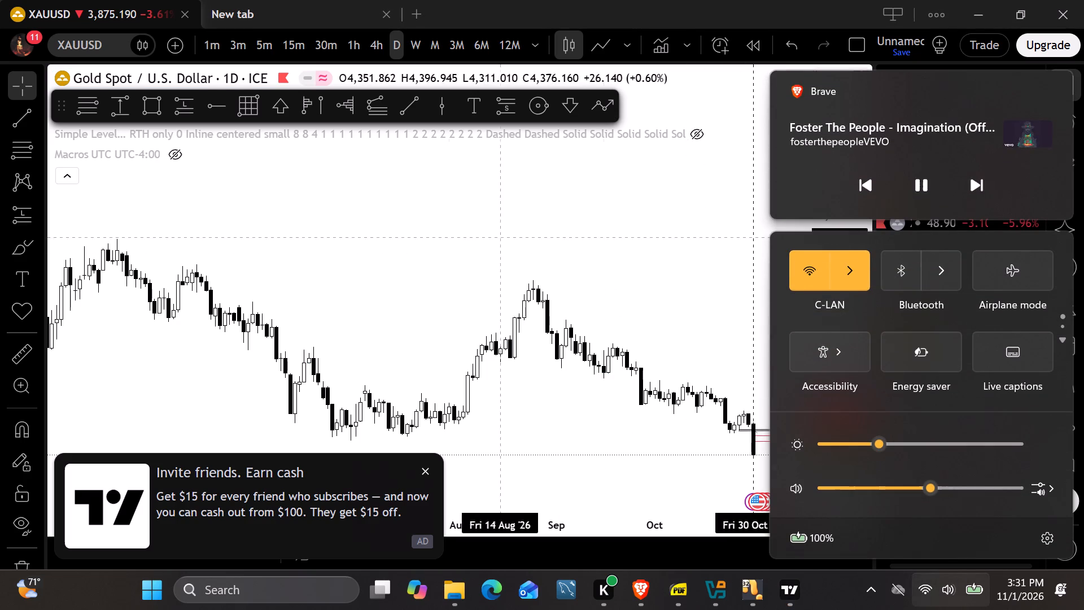
left_click(624, 216)
Remove the existing drawings from the gold (XAUUSD) chart.
scroll(540, 368, "up", 4)
left_click_drag(765, 328, 765, 209)
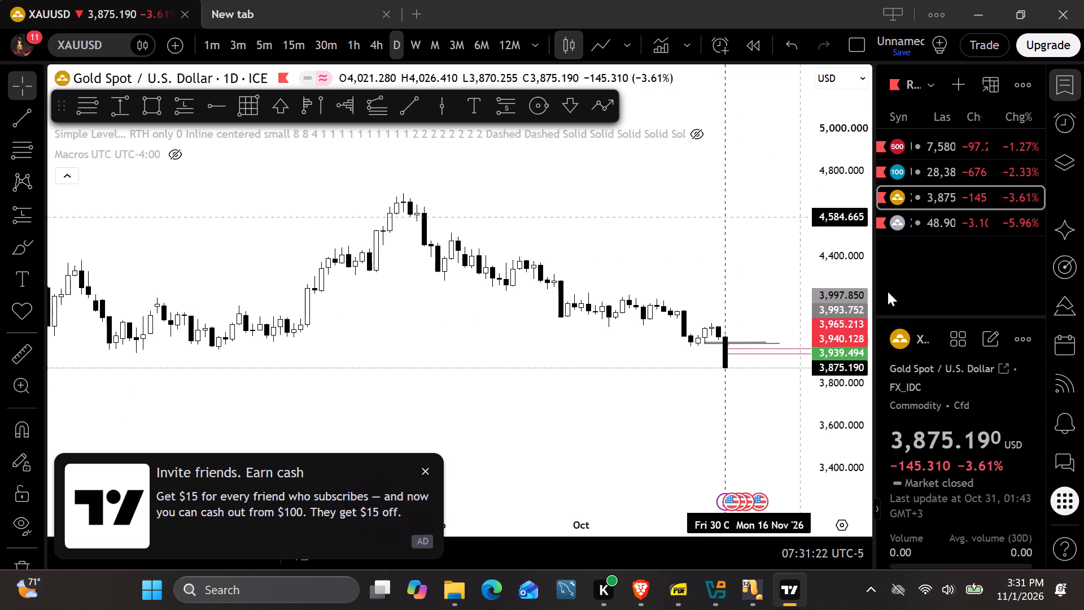
left_click_drag(838, 348, 841, 0)
scroll(526, 346, "up", 5)
scroll(671, 285, "down", 6)
right_click(746, 262)
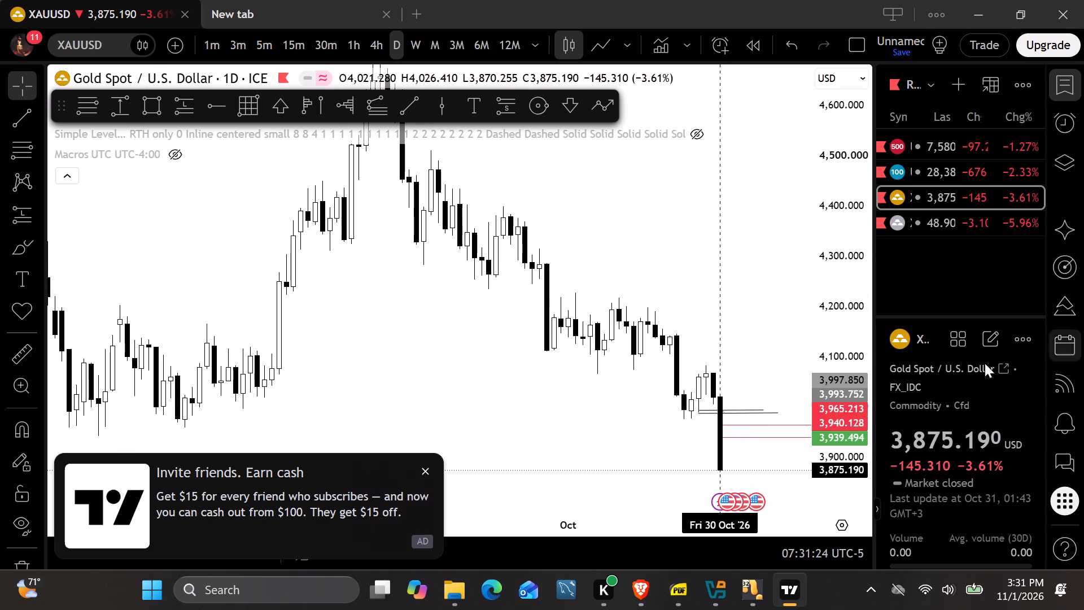
left_click(831, 484)
Switch the gold chart to the 4-hour timeframe.
scroll(666, 262, "down", 4)
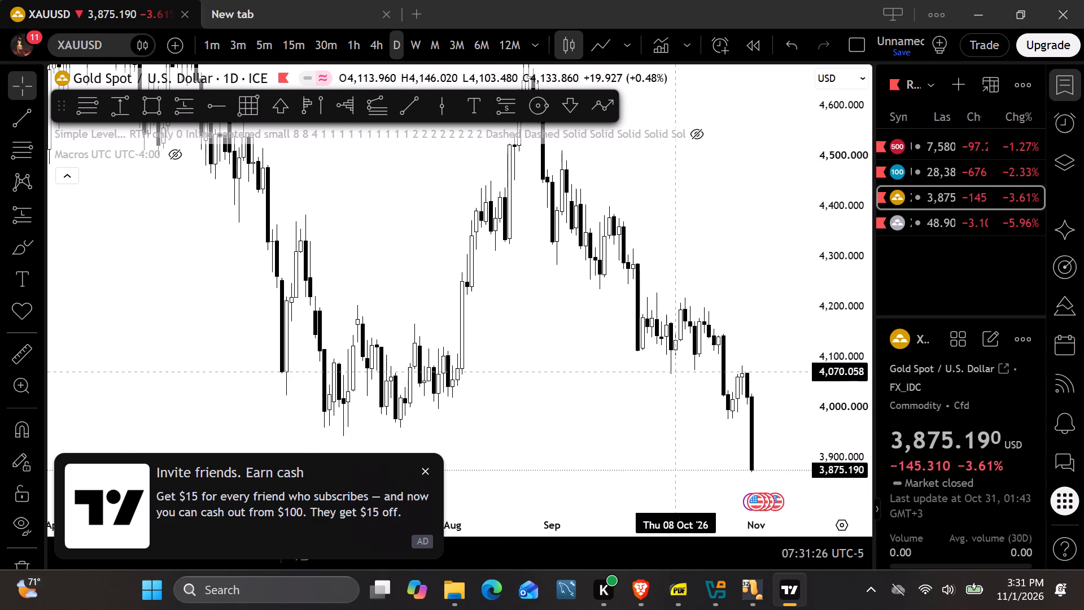
scroll(676, 372, "up", 3)
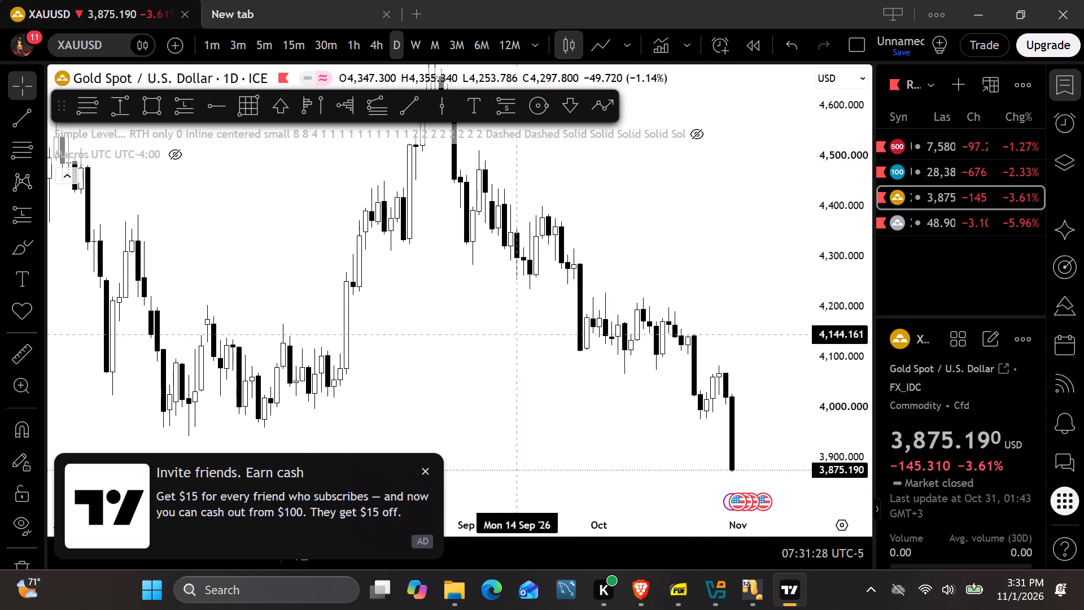
scroll(518, 337, "up", 3)
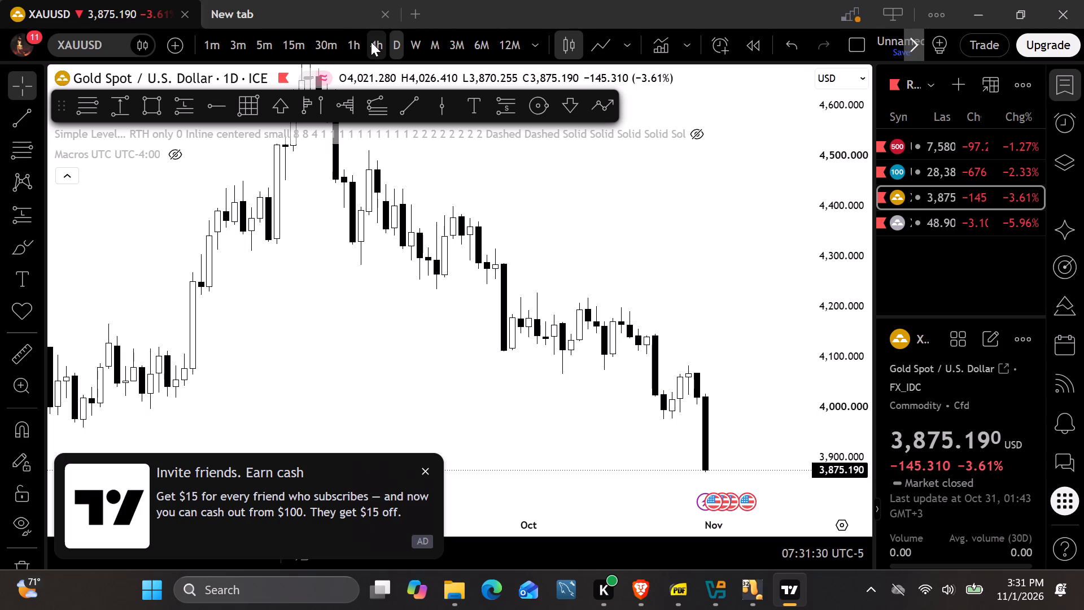
left_click(371, 42)
Examine gold's 4-hour price action from August through the end of October, dismissing the referral advertisement.
scroll(687, 386, "down", 1)
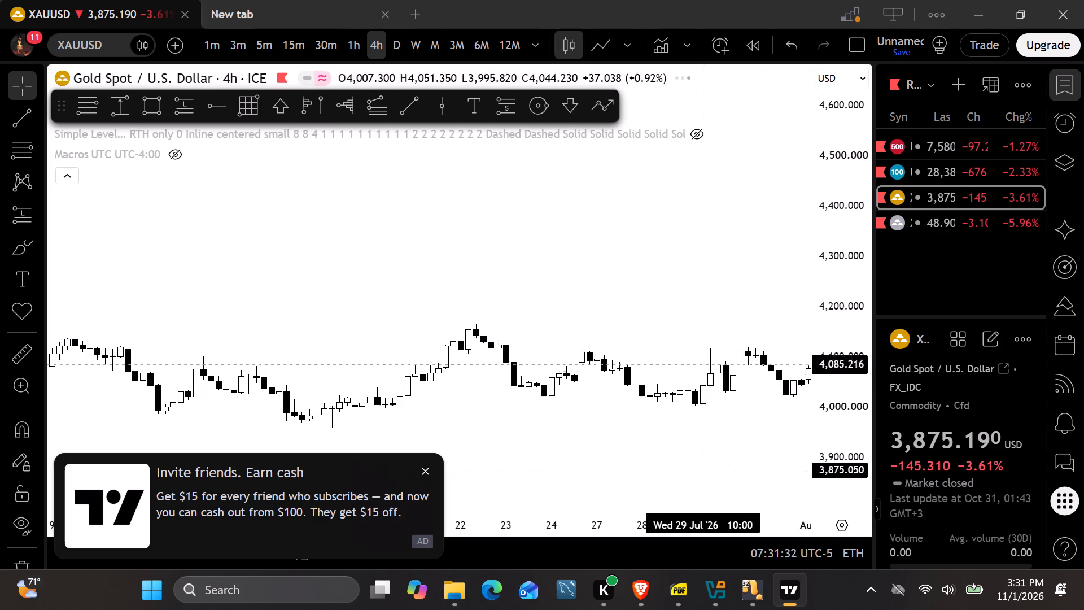
left_click_drag(739, 287, 435, 267)
scroll(681, 307, "down", 6)
left_click_drag(763, 309, 264, 413)
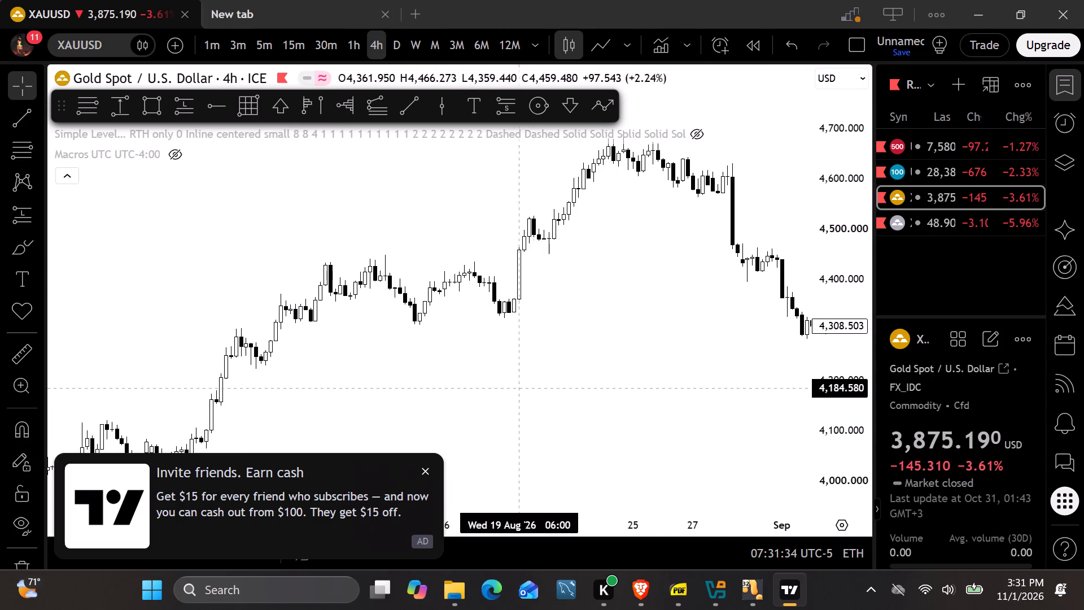
left_click_drag(611, 385, 375, 389)
left_click(426, 465)
left_click_drag(637, 394, 628, 395)
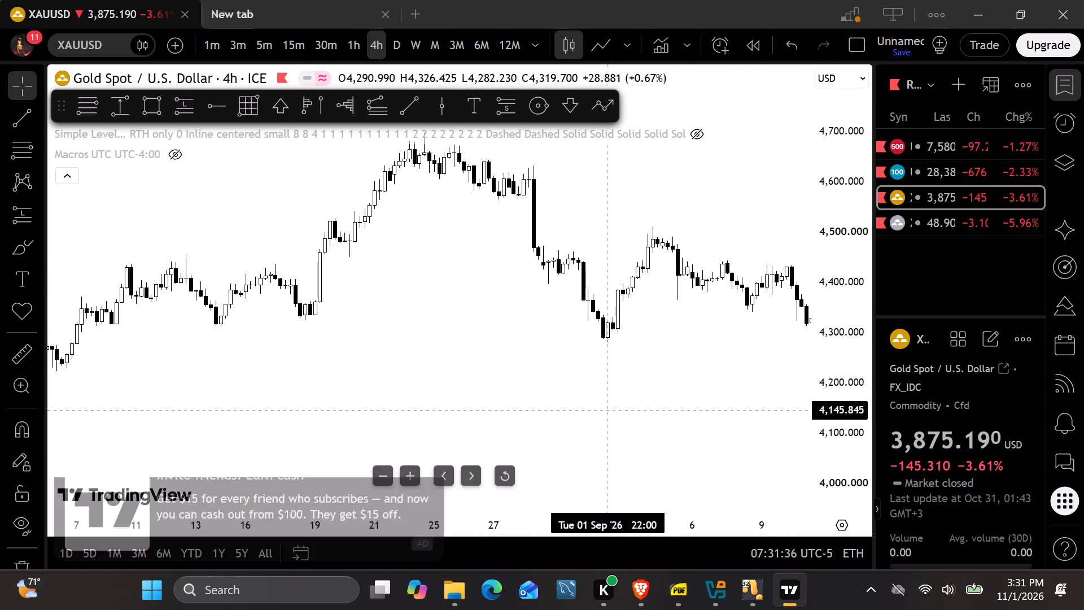
left_click_drag(628, 395, 306, 430)
left_click_drag(696, 396, 251, 391)
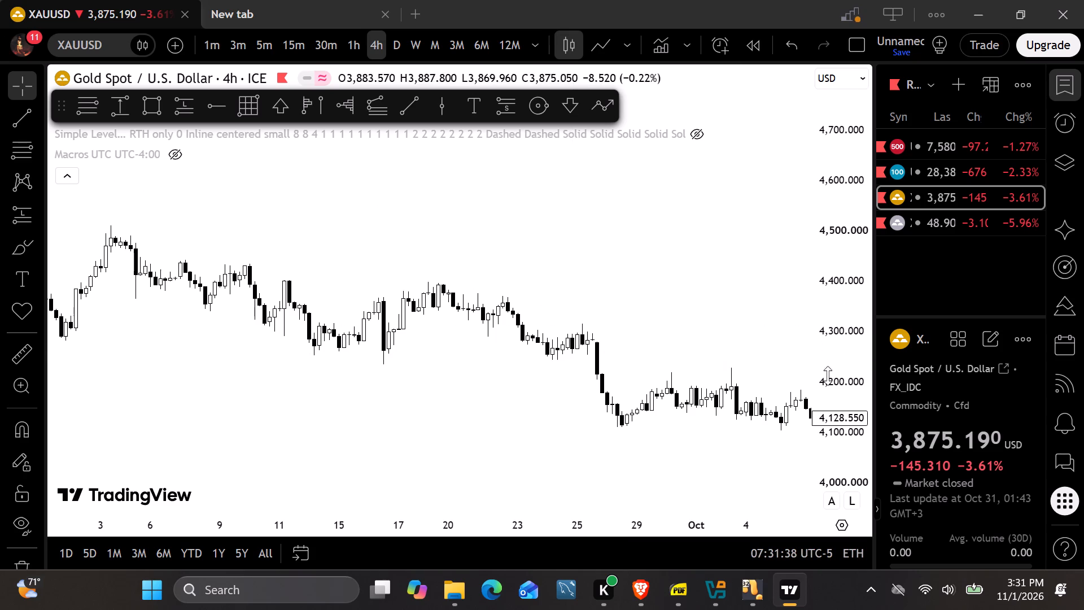
left_click_drag(707, 329, 155, 197)
left_click_drag(725, 301, 325, 283)
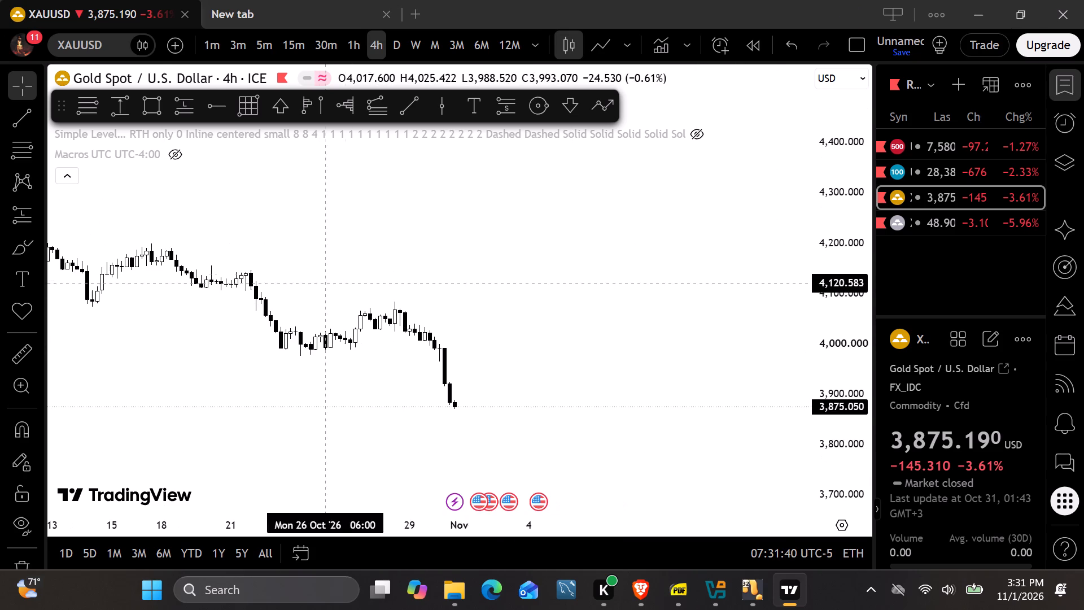
left_click_drag(563, 334, 746, 306)
left_click_drag(847, 390, 785, 0)
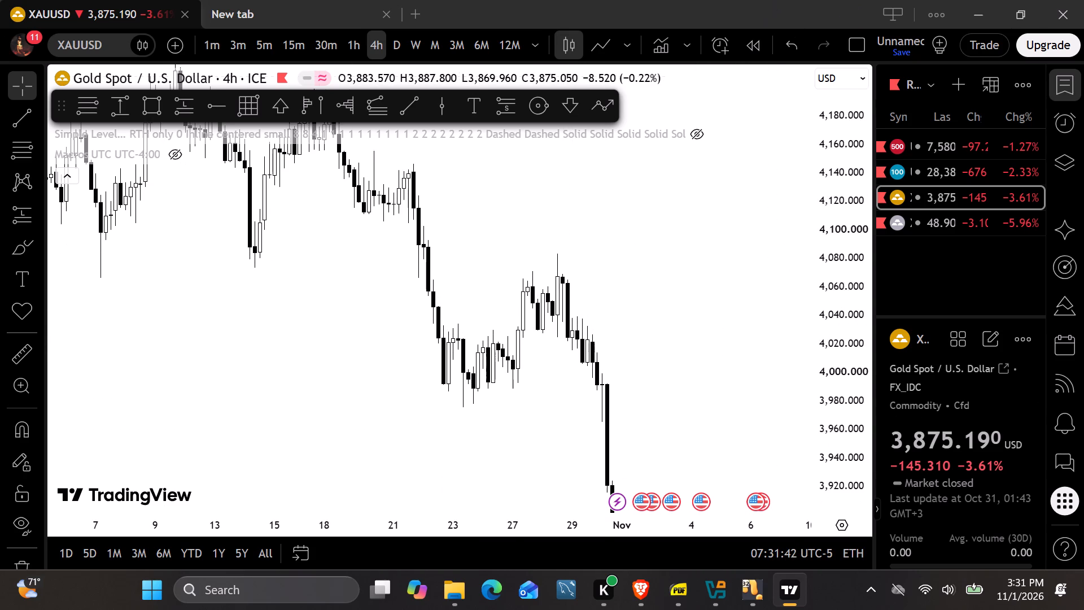
left_click_drag(816, 334, 806, 287)
scroll(694, 168, "up", 4)
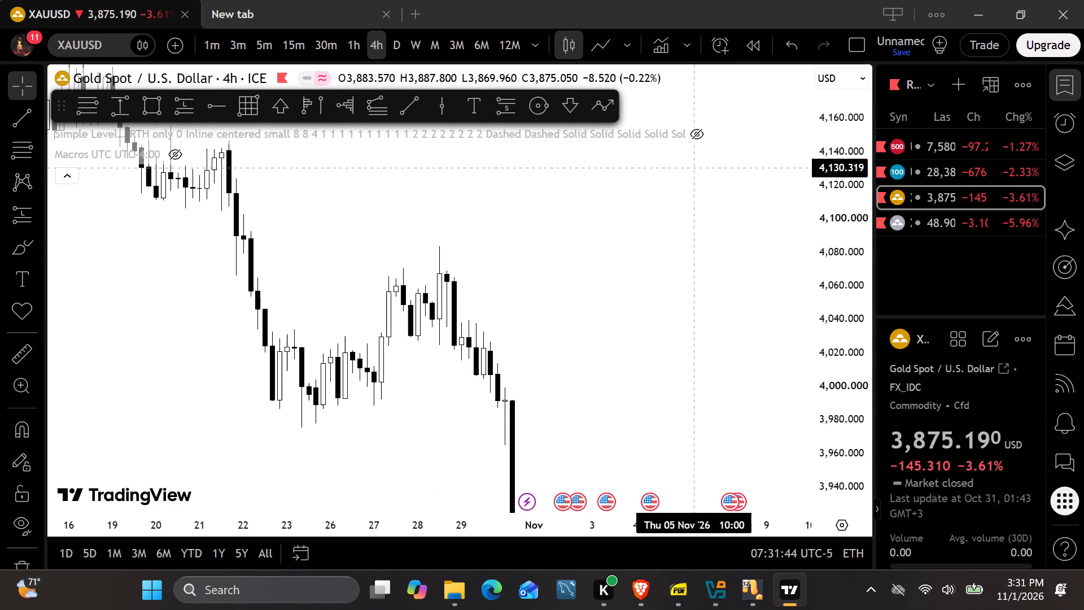
left_click_drag(598, 235, 794, 180)
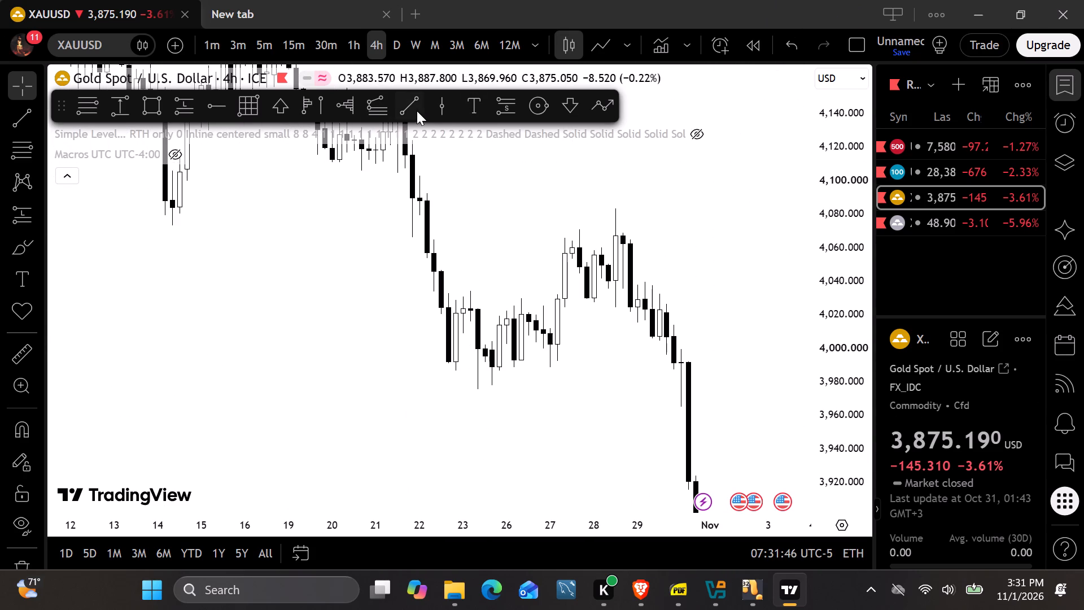
Activate the Trend Line tool and switch to the silver (XAGUSD) chart.
left_click(416, 104)
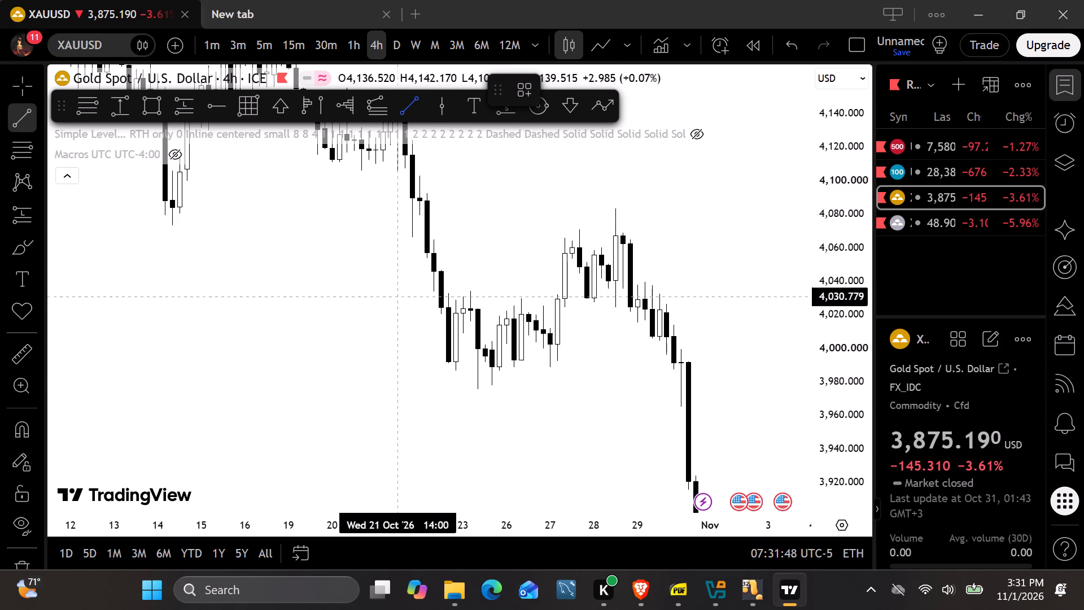
scroll(453, 195, "down", 5)
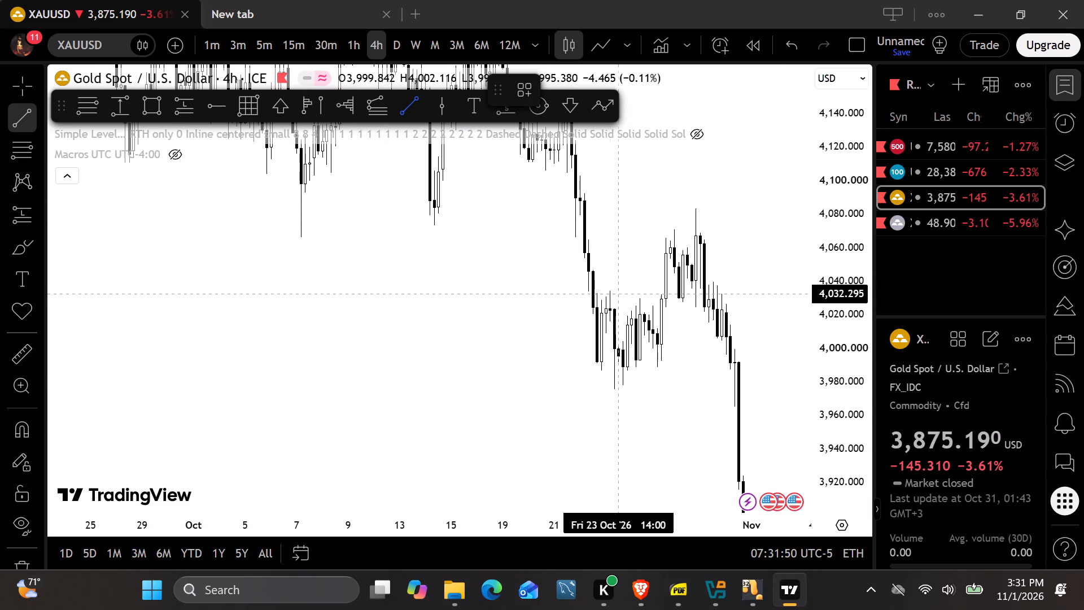
left_click(955, 217)
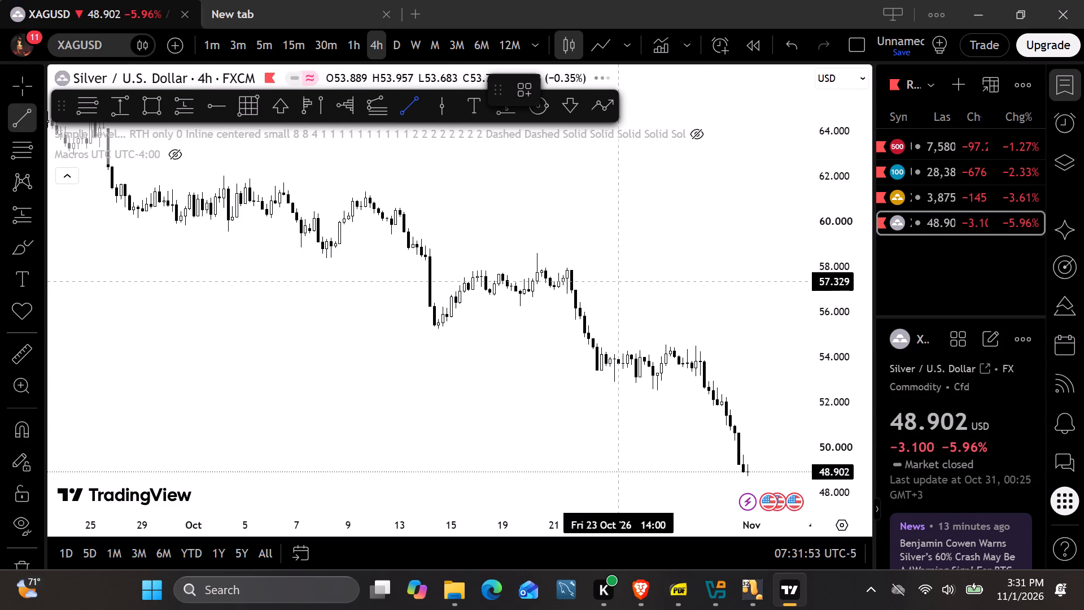
Draw a nearly horizontal trend line at about 56.7 on the silver chart, from the 16 October low to 27 October.
scroll(617, 281, "down", 5)
left_click_drag(840, 328, 811, 189)
scroll(480, 182, "up", 4)
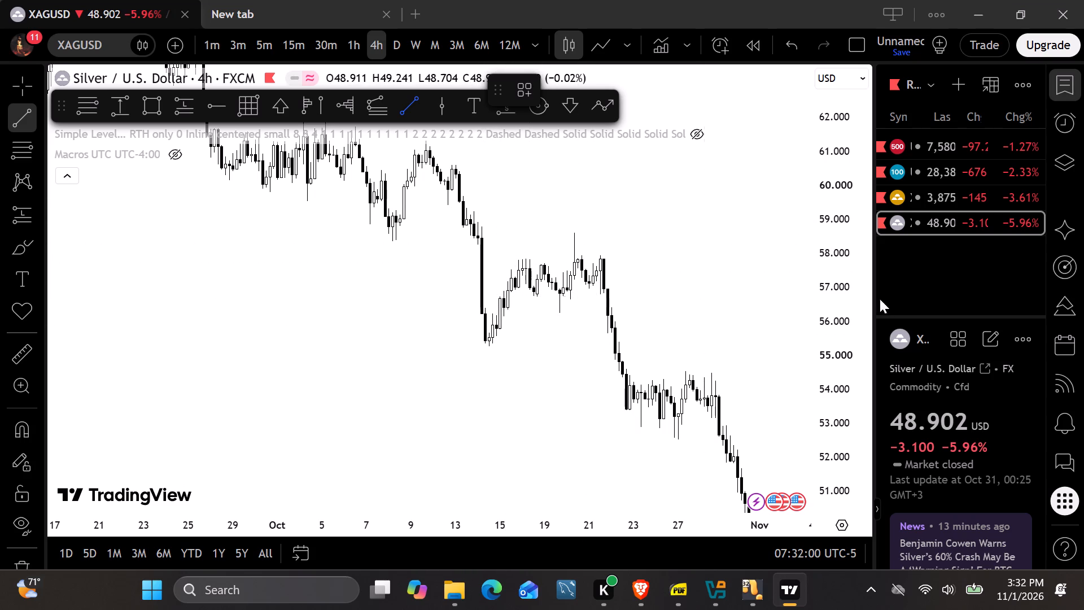
left_click_drag(821, 280, 812, 164)
scroll(455, 153, "up", 4)
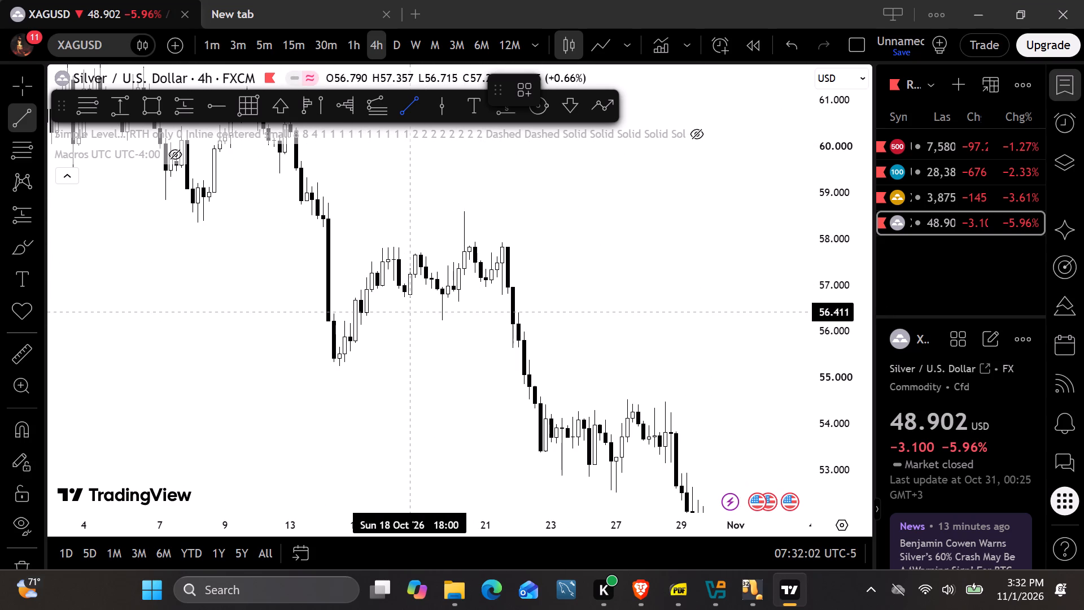
left_click(404, 299)
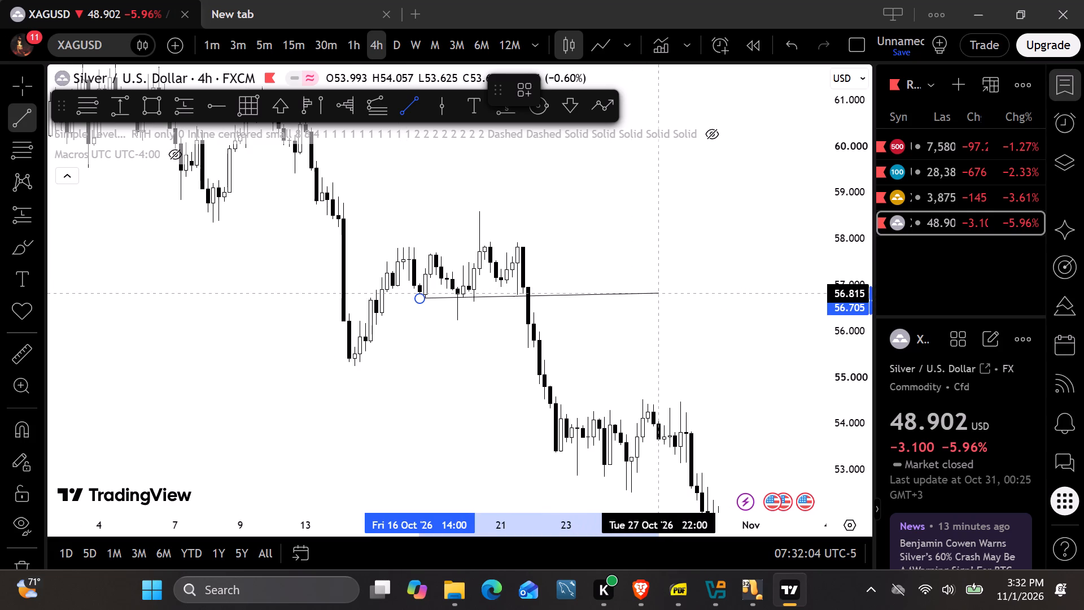
left_click(666, 298)
left_click(697, 214)
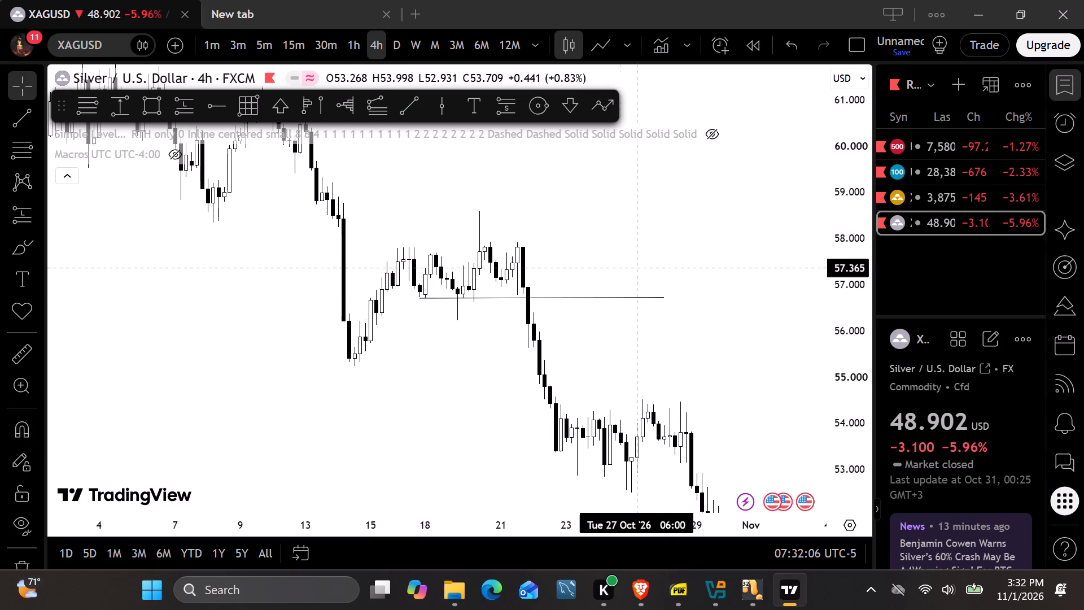
left_click(662, 302)
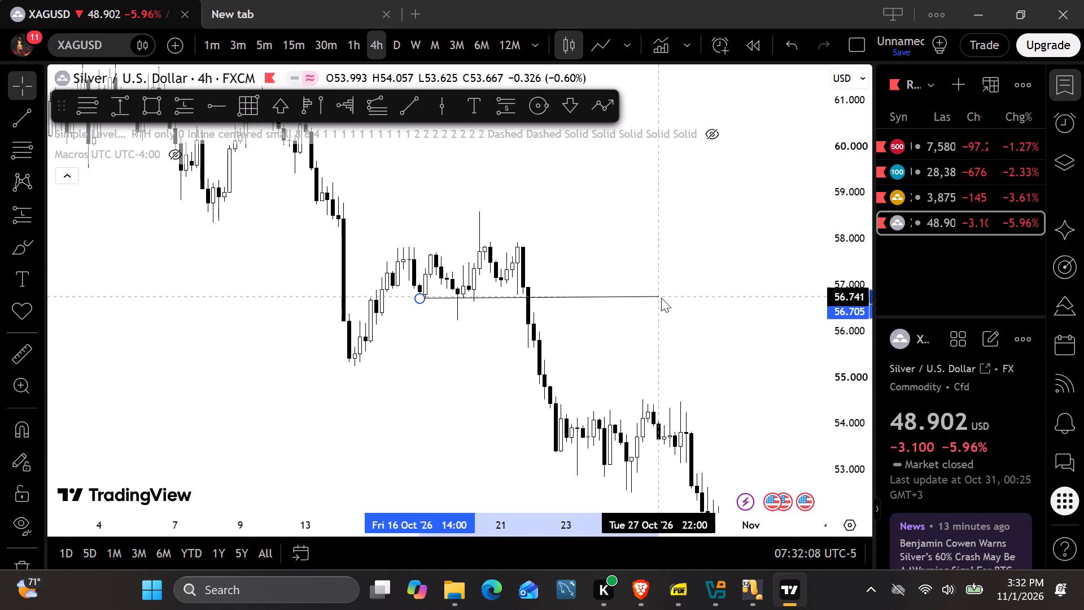
left_click(688, 211)
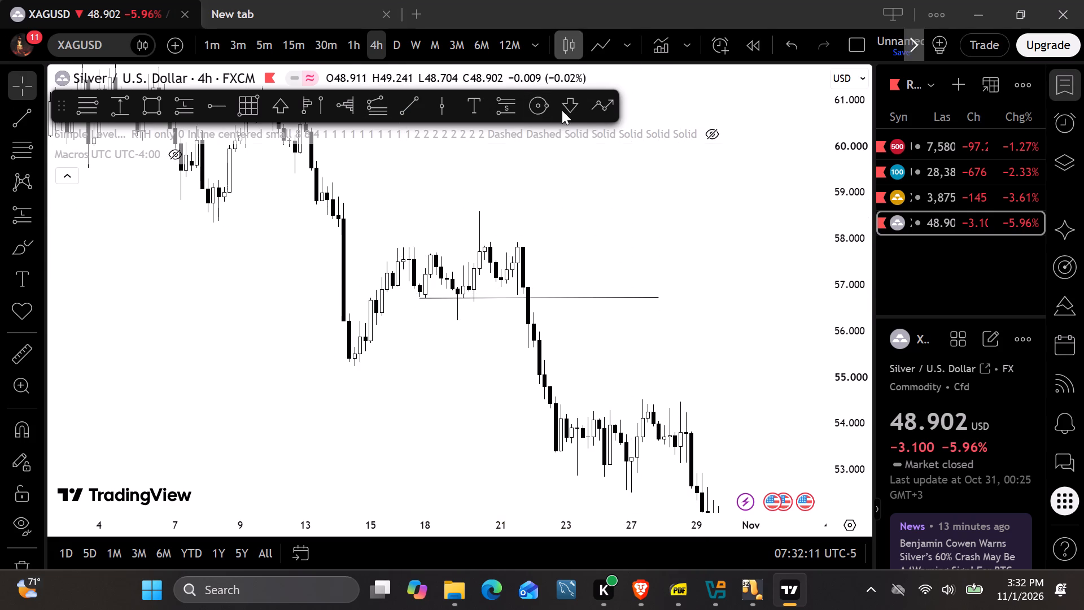
Examine silver's 4-hour candles closely around the new trend line, from mid-October onward.
scroll(545, 260, "up", 2)
left_click_drag(531, 242, 711, 214)
scroll(273, 205, "up", 3)
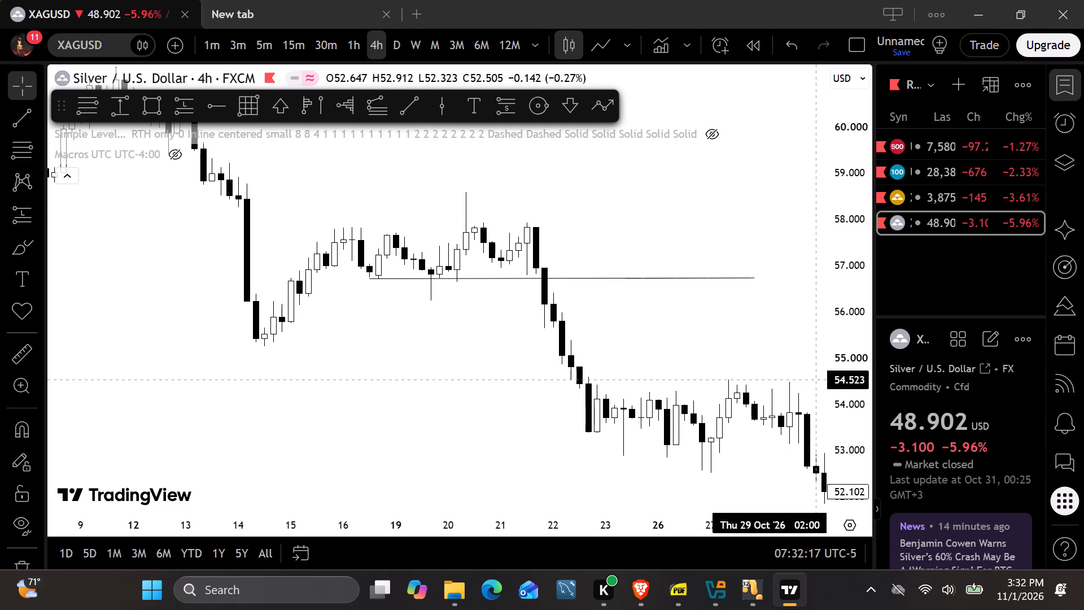
left_click_drag(851, 398, 846, 213)
scroll(697, 143, "up", 4)
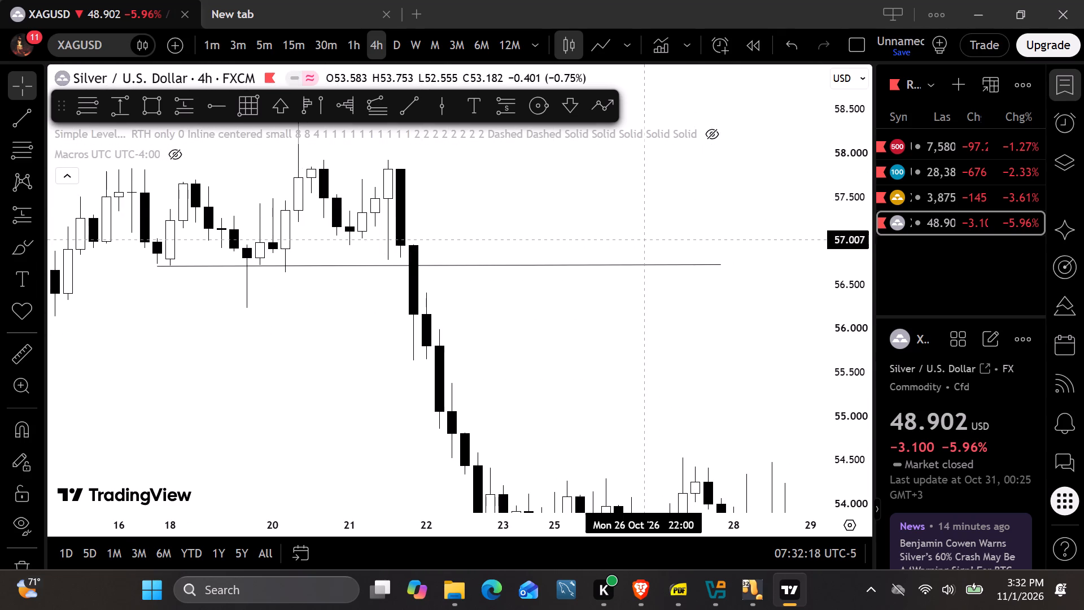
left_click_drag(623, 194, 679, 304)
left_click_drag(830, 370, 784, 68)
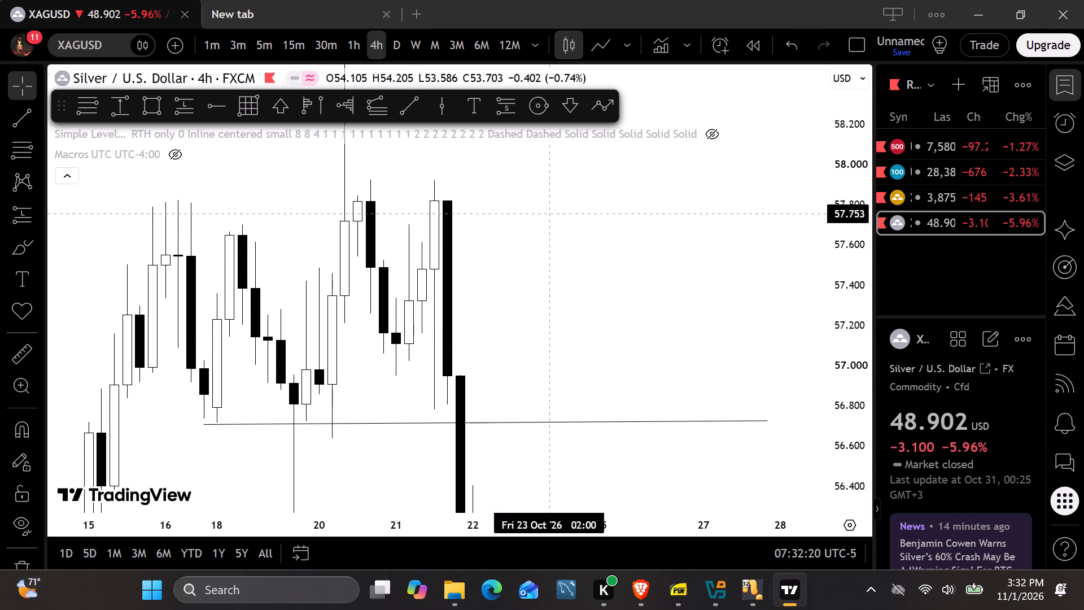
left_click_drag(523, 246, 717, 158)
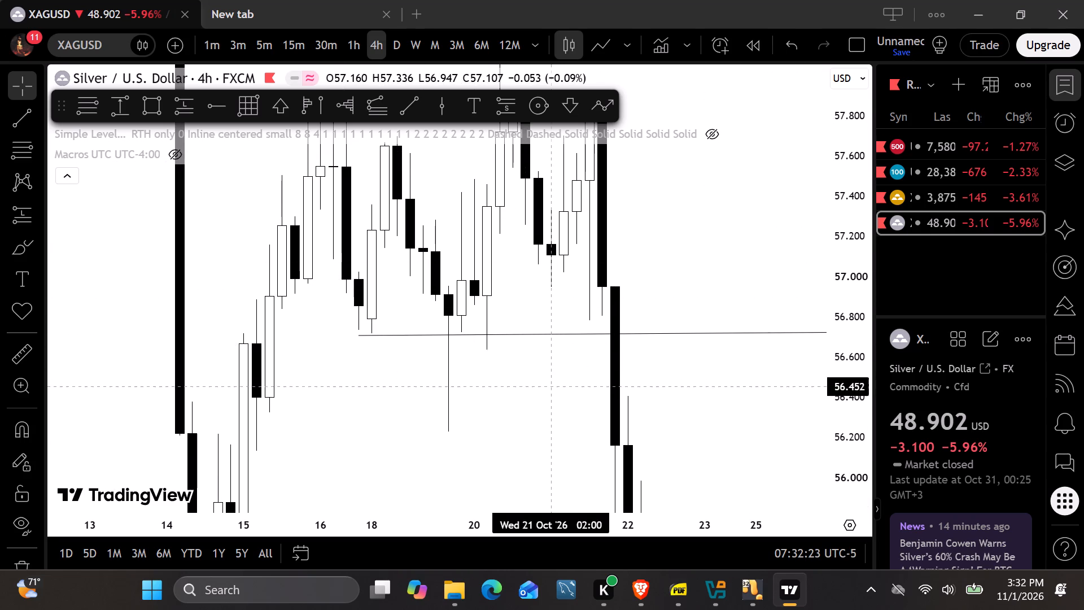
left_click_drag(556, 392, 433, 307)
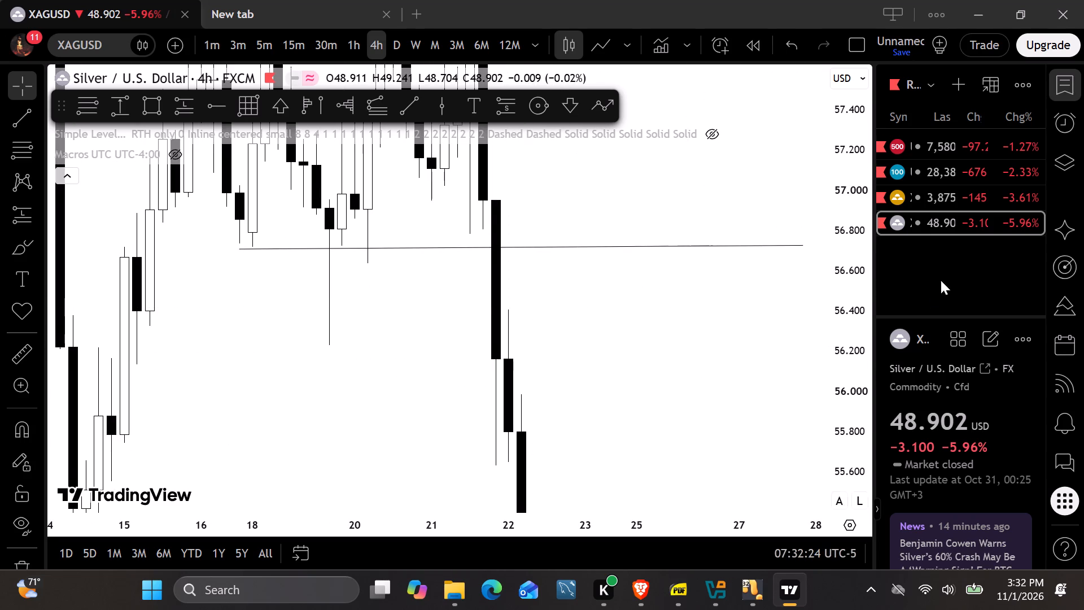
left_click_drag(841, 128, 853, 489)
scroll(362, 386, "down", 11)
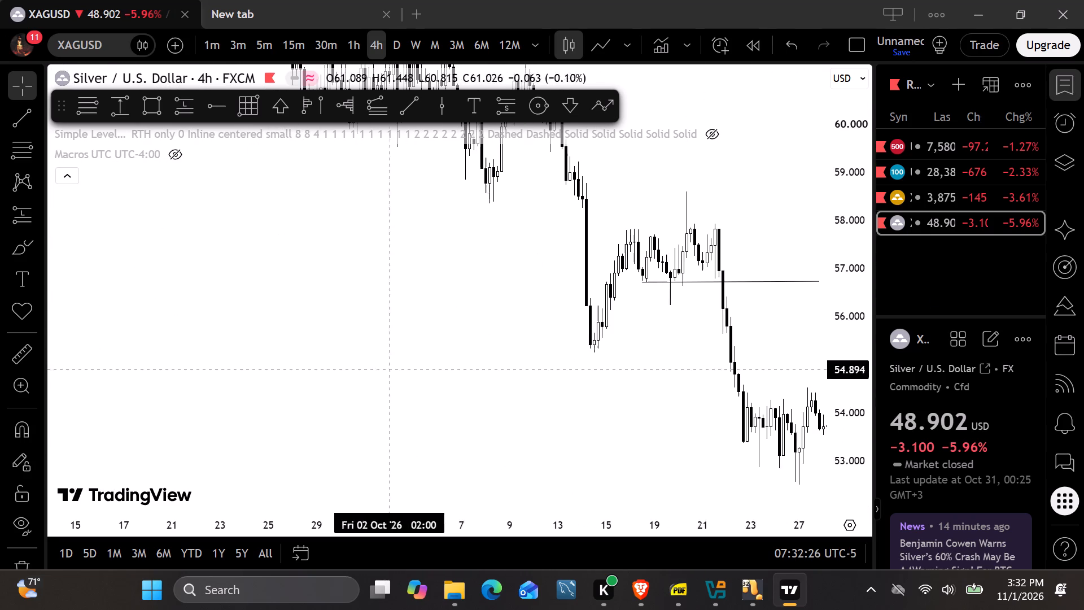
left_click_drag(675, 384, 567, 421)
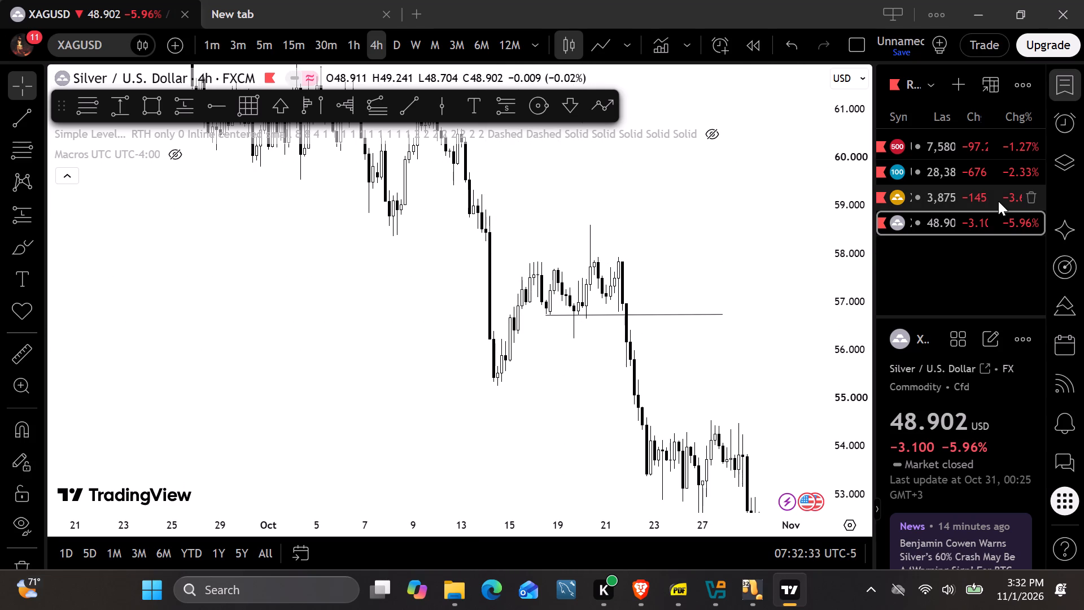
Switch to the gold (XAUUSD) chart and draw a horizontal trend line at about 4,107, from 28 September to about 20 October.
left_click(943, 191)
scroll(509, 302, "down", 6)
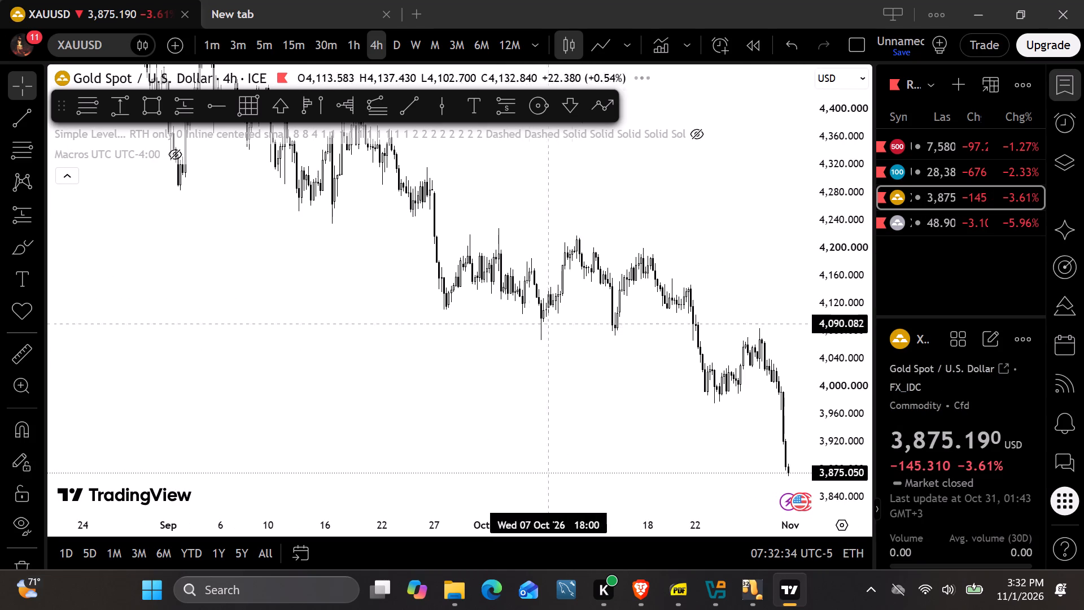
left_click_drag(798, 467, 757, 276)
left_click_drag(566, 248, 576, 580)
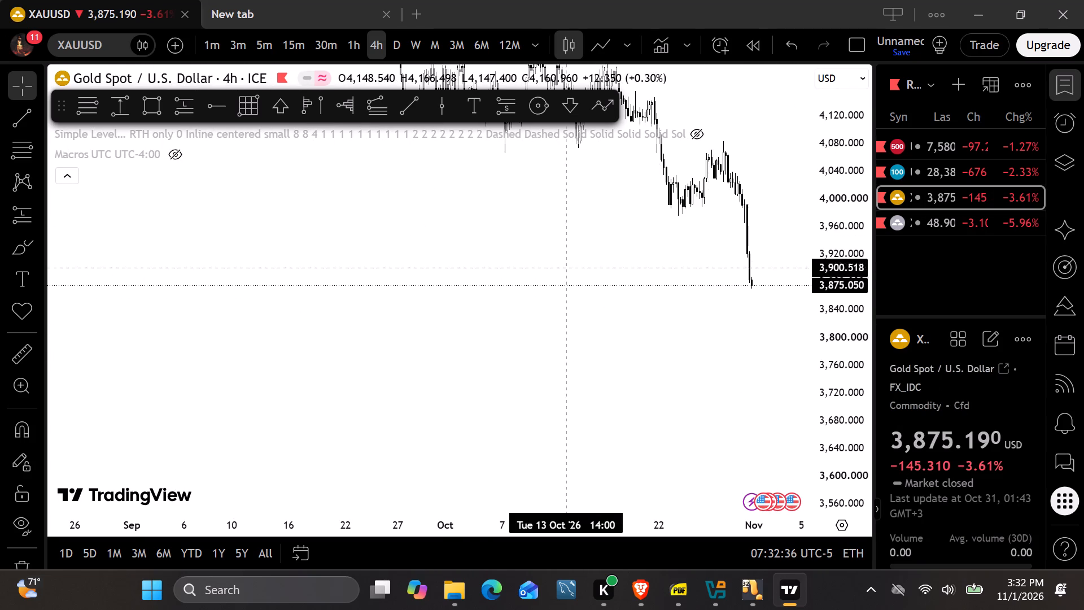
left_click_drag(576, 580, 578, 609)
left_click_drag(812, 437, 787, 263)
scroll(615, 289, "up", 4)
left_click_drag(587, 301, 627, 247)
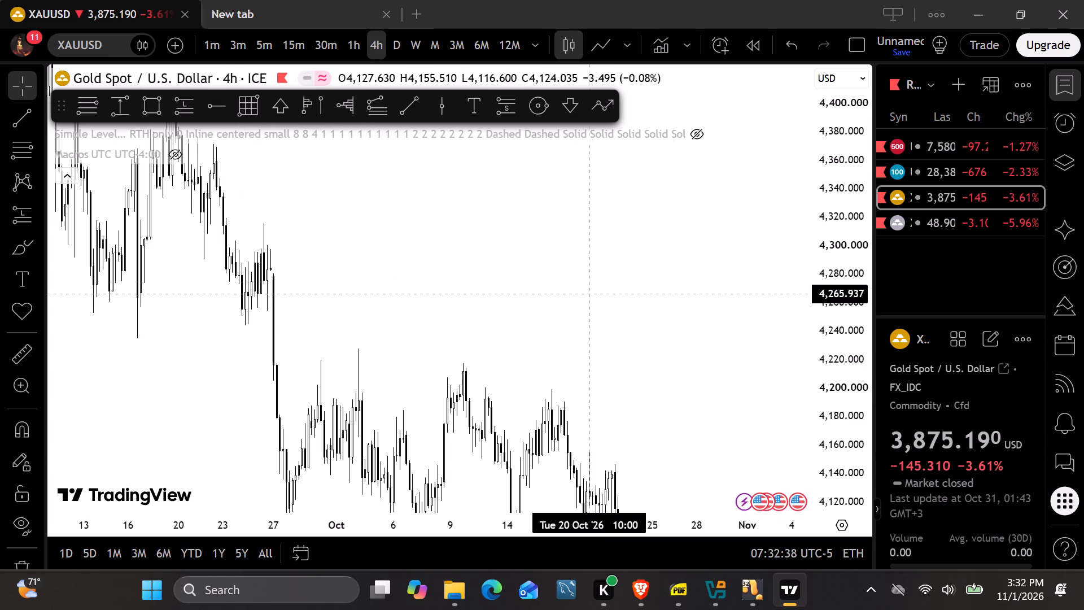
left_click_drag(627, 247, 735, 145)
scroll(454, 227, "up", 5)
left_click(400, 108)
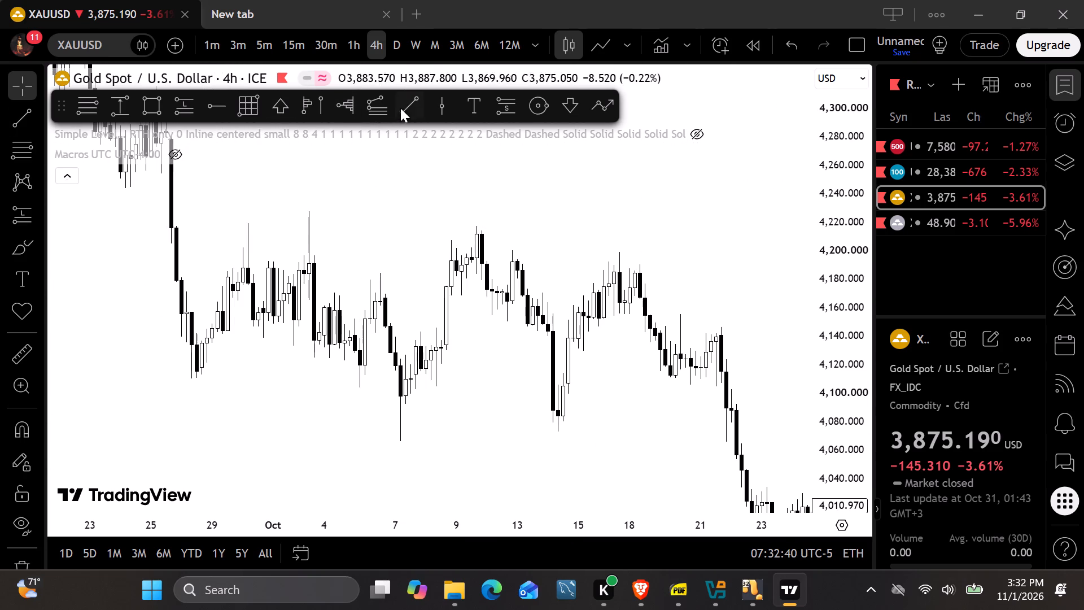
left_click(189, 384)
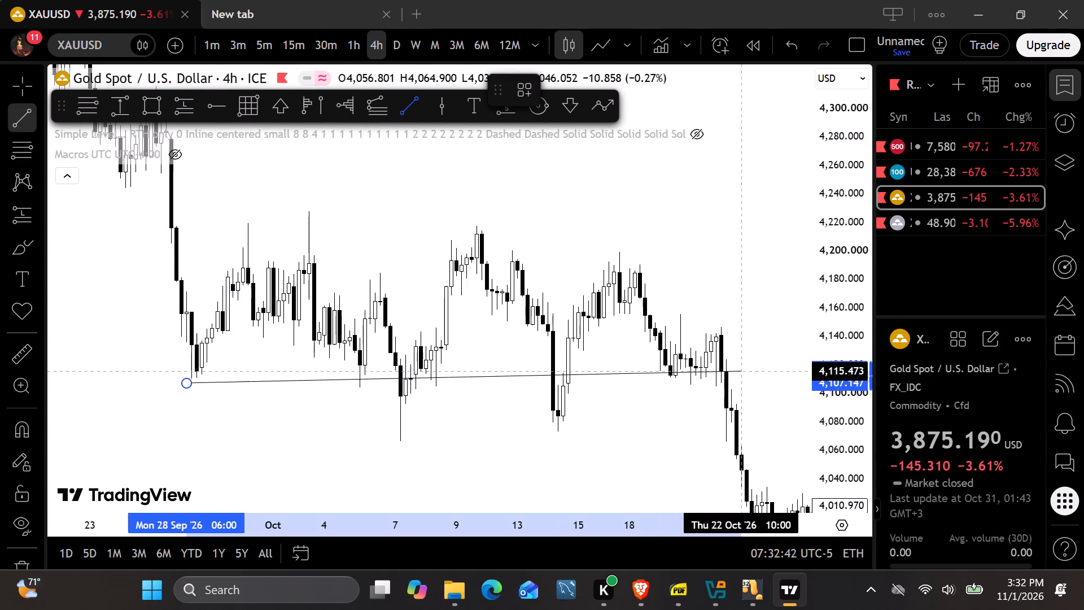
left_click(668, 383)
left_click(585, 455)
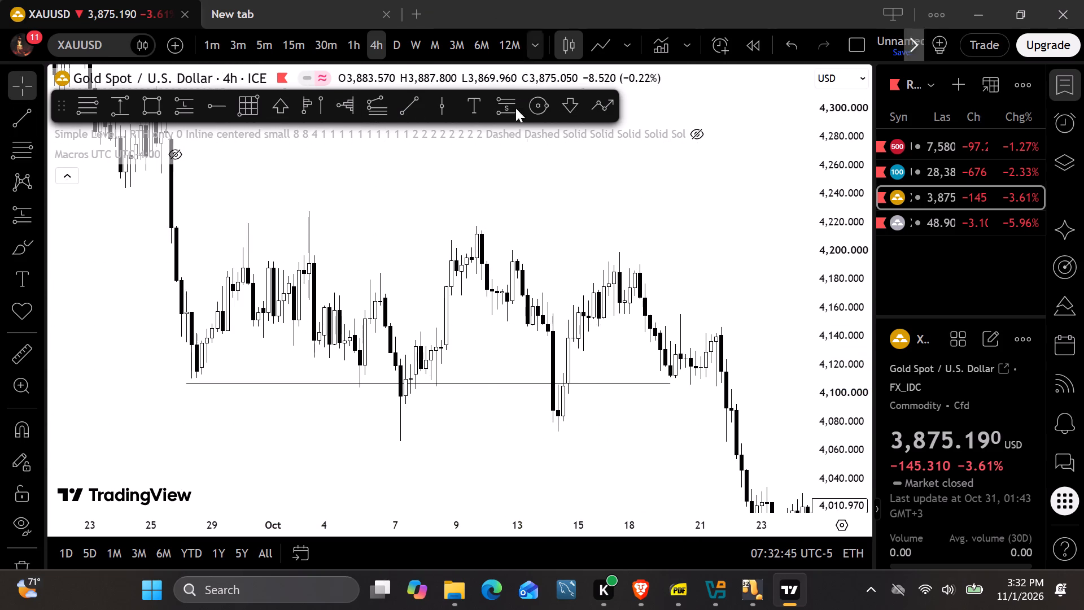
Draw a nearly horizontal trend line from the 2 October high at about 4,228 to 22 October at about 4,226.
left_click(418, 103)
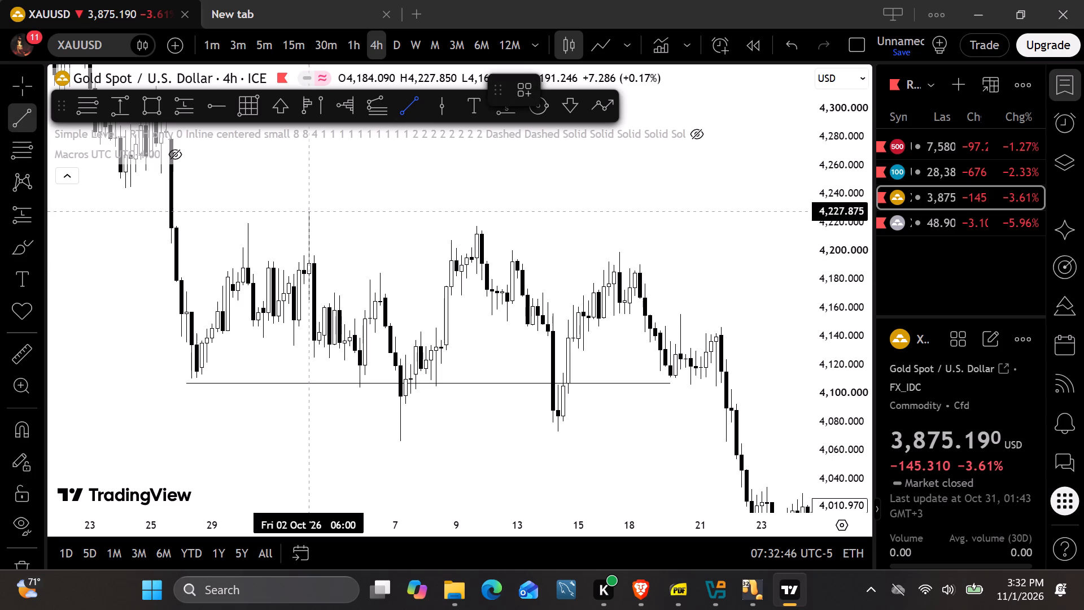
left_click(309, 211)
left_click(748, 214)
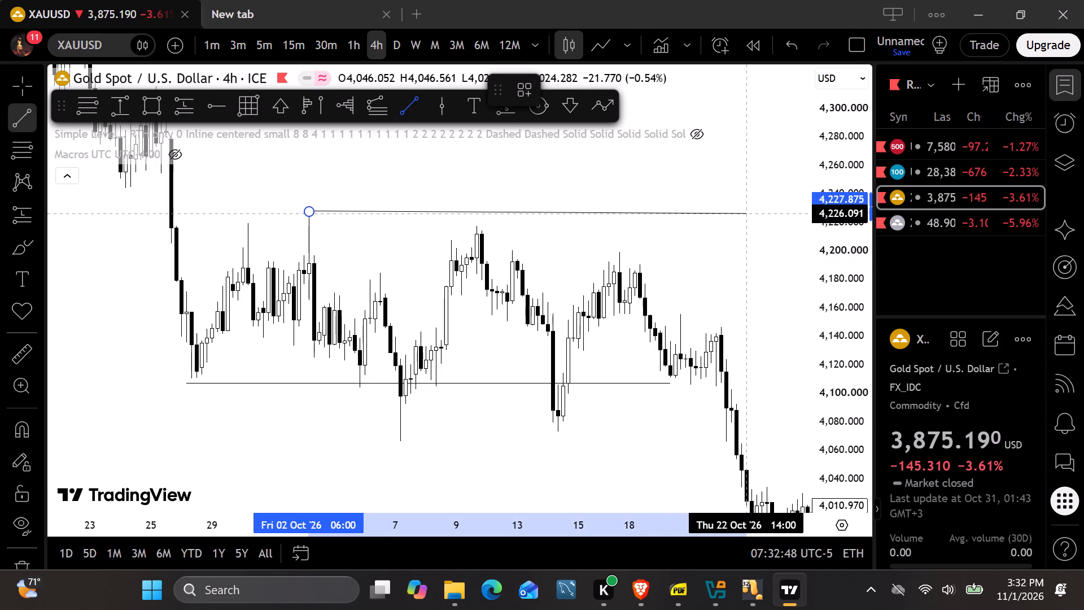
left_click(775, 276)
Draw a nearly horizontal trend line from 6 October at about 4,167 to 20 October at about 4,165.
left_click(406, 107)
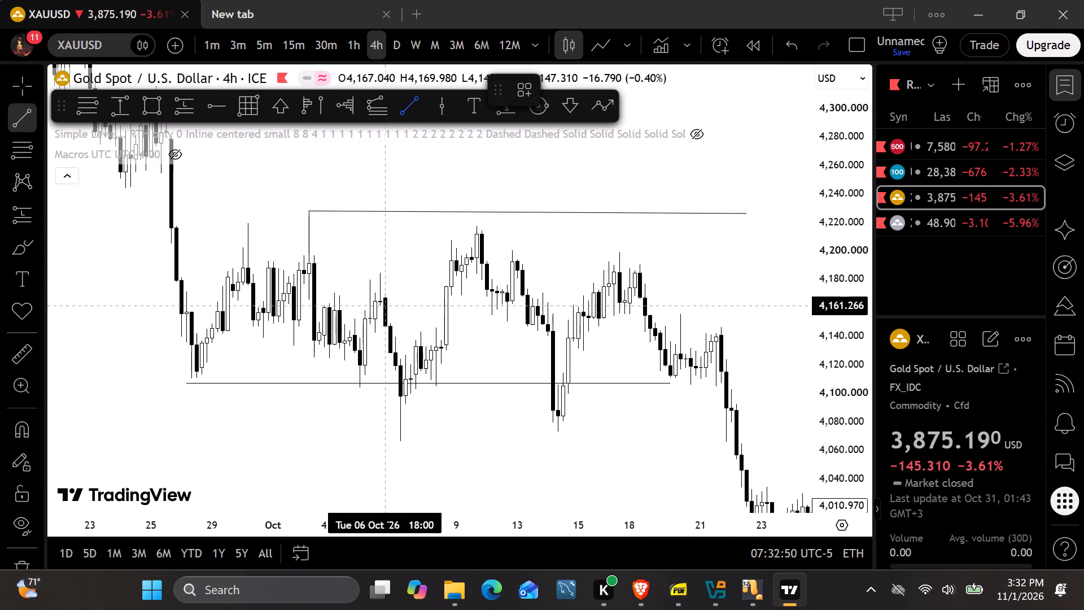
left_click(382, 298)
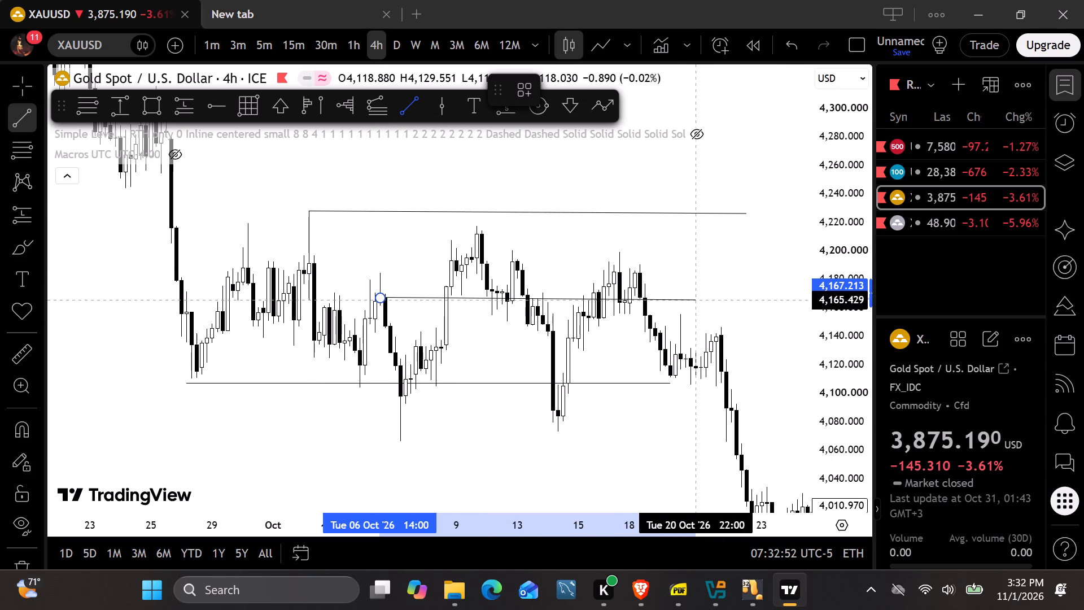
left_click(693, 300)
left_click(846, 263)
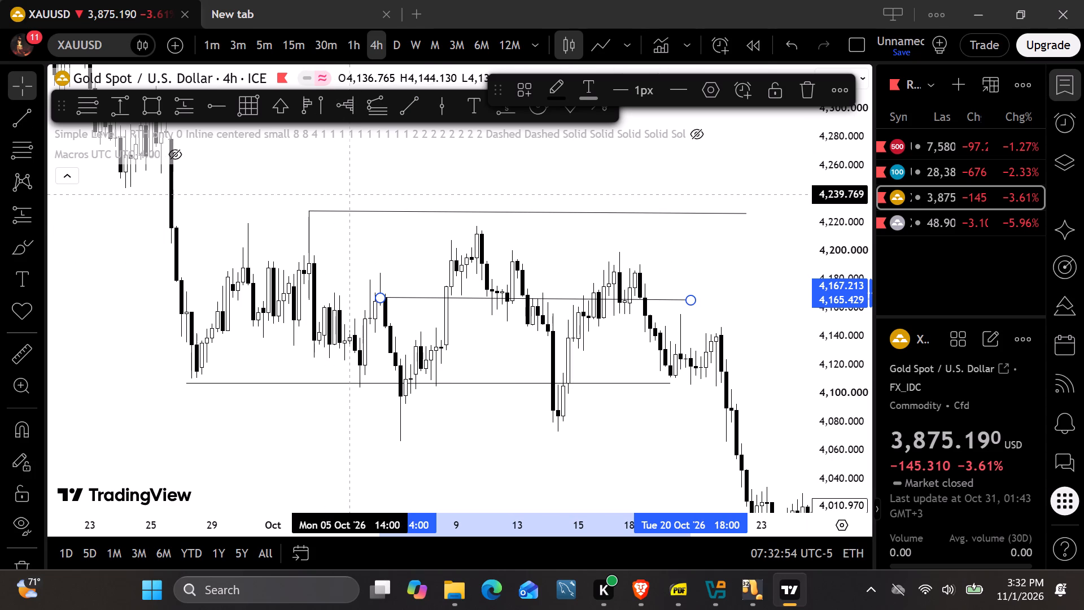
left_click(349, 183)
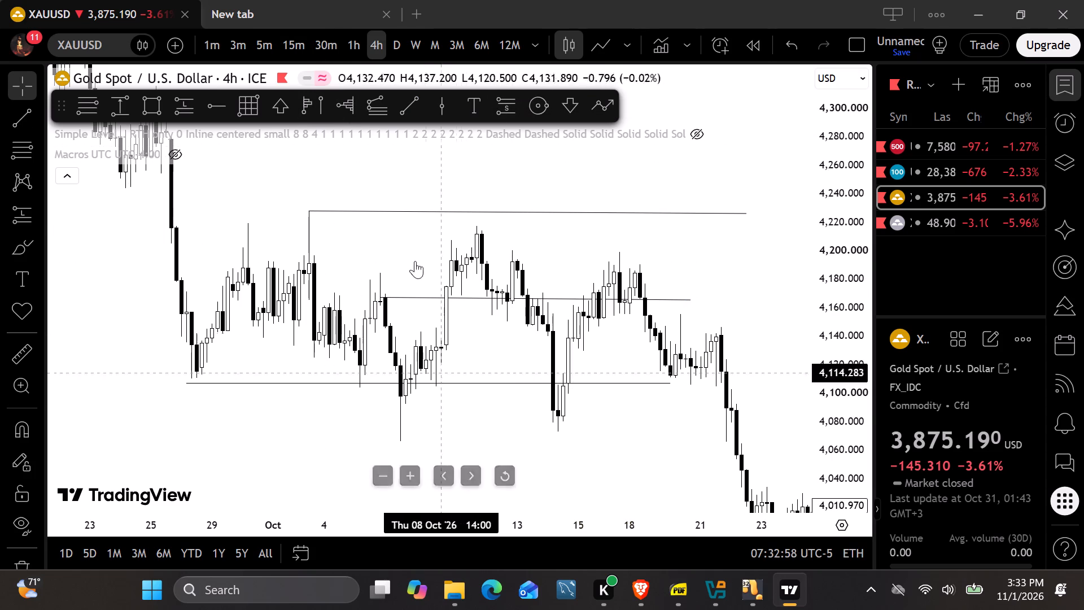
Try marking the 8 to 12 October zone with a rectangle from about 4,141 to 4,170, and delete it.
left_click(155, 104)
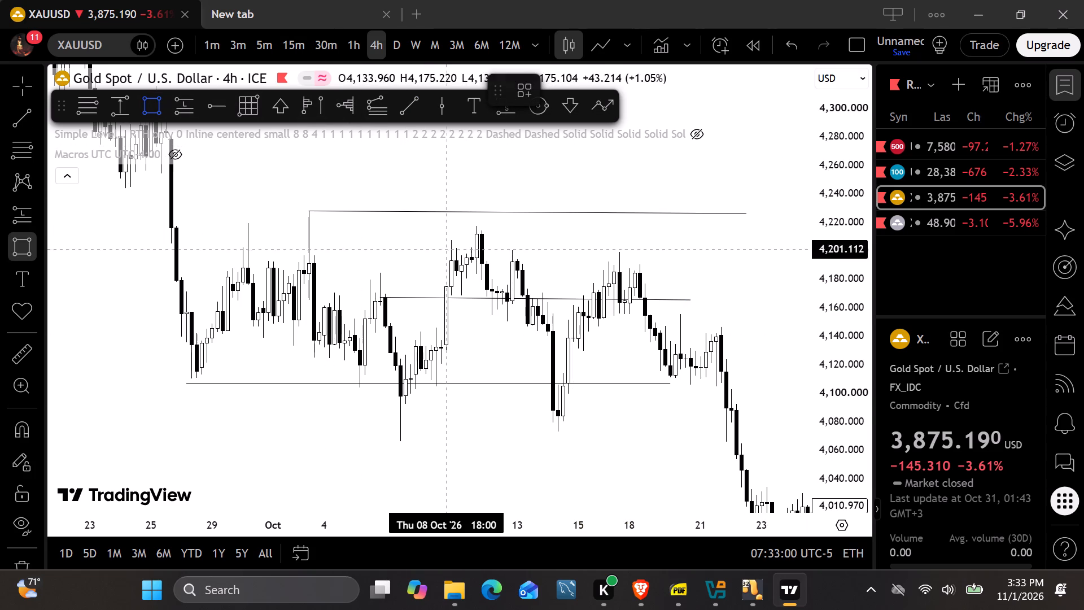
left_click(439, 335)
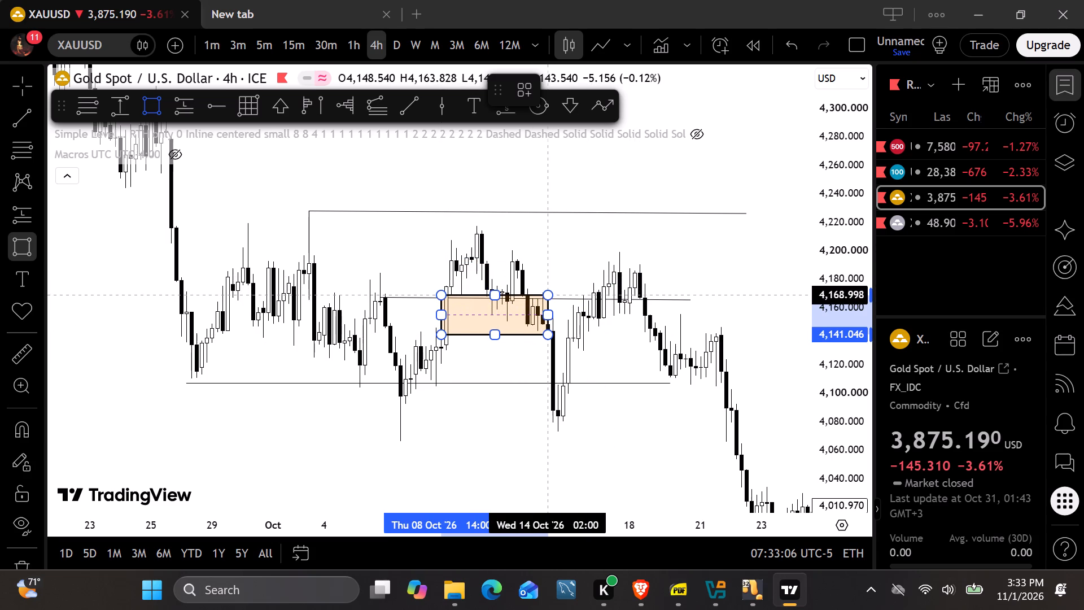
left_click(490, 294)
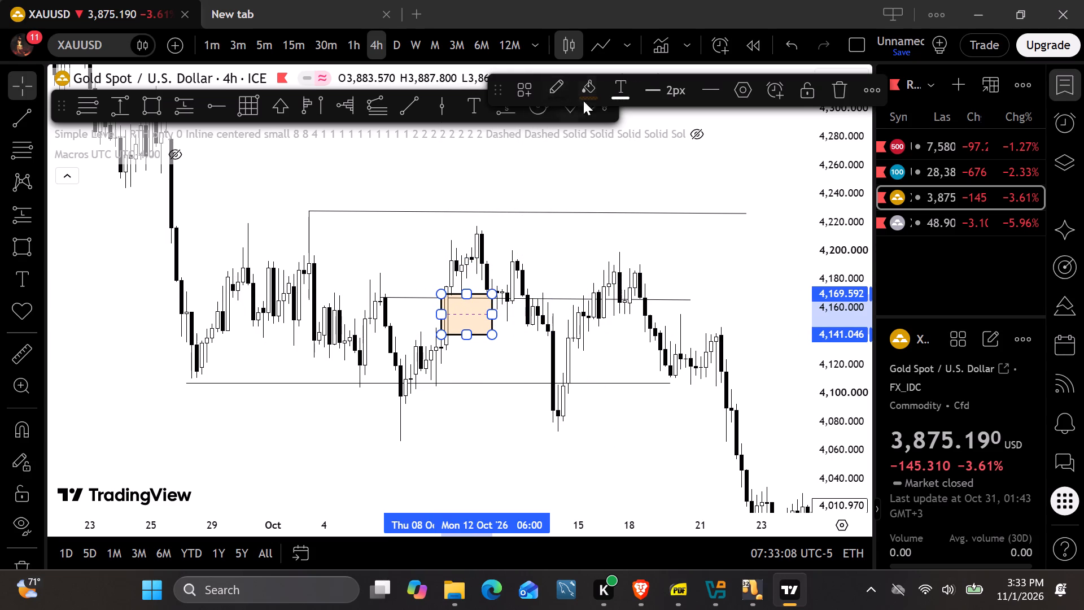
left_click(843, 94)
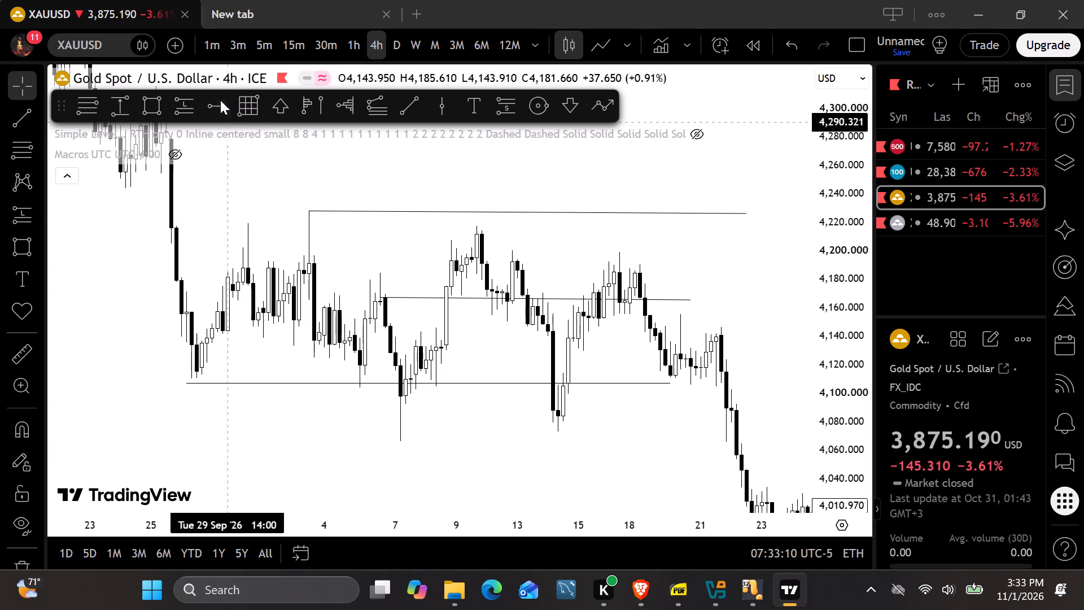
Place a horizontal ray at about 4,170, starting from the 8 October candle on the gold chart.
left_click(218, 100)
left_click(452, 294)
left_click(826, 201)
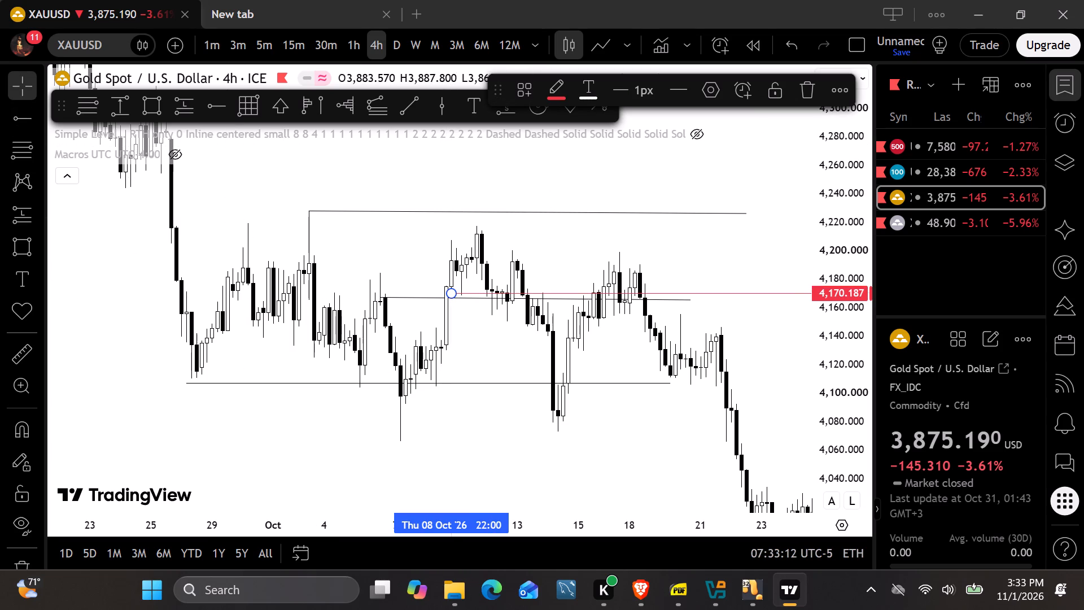
left_click(776, 277)
Fine-tune the red horizontal ray's level to about 4,169.5, aligning it with the lows after the 8 October rally.
left_click_drag(833, 334, 745, 0)
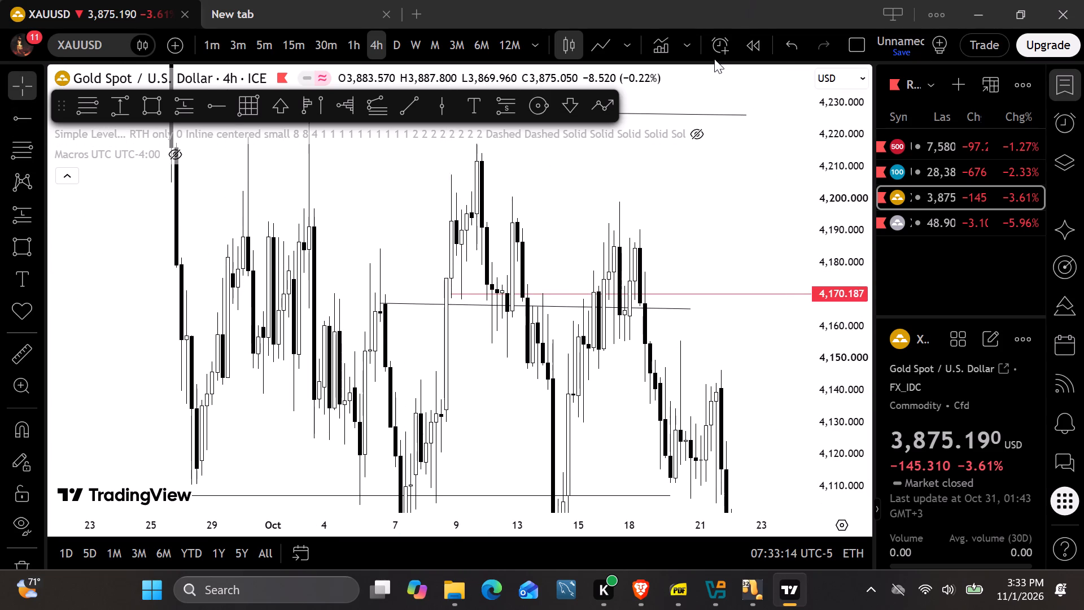
left_click(480, 295)
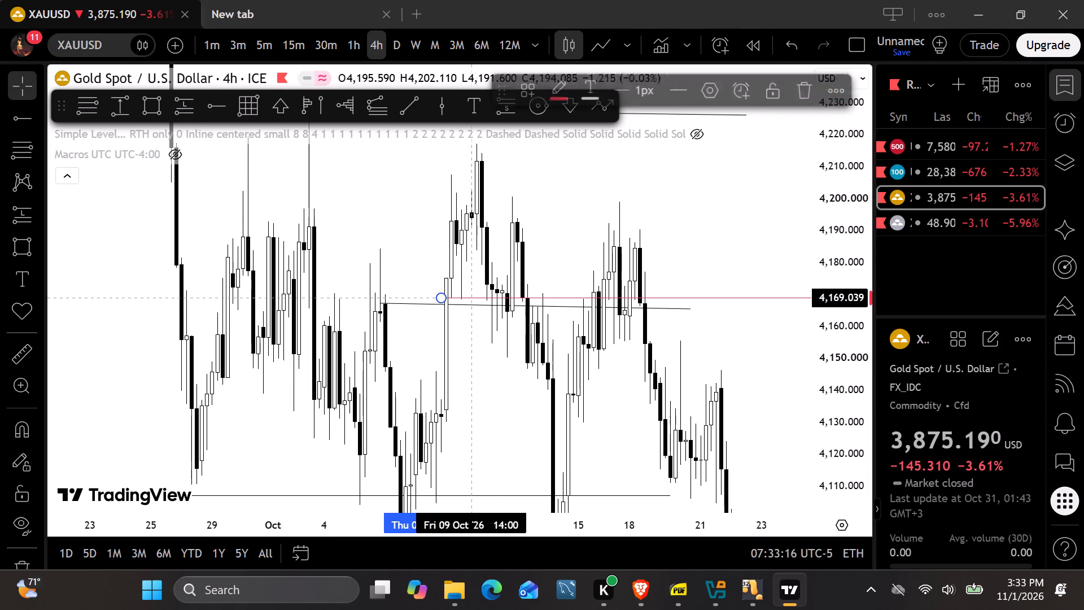
left_click(680, 191)
left_click_drag(863, 193, 833, 320)
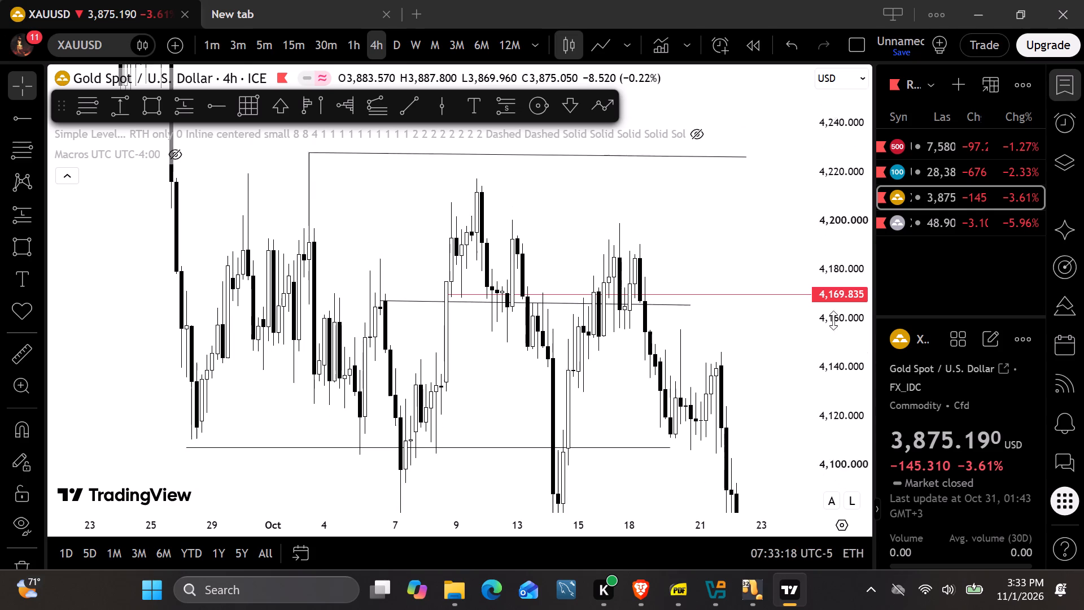
left_click_drag(833, 320, 835, 320)
scroll(450, 332, "up", 3)
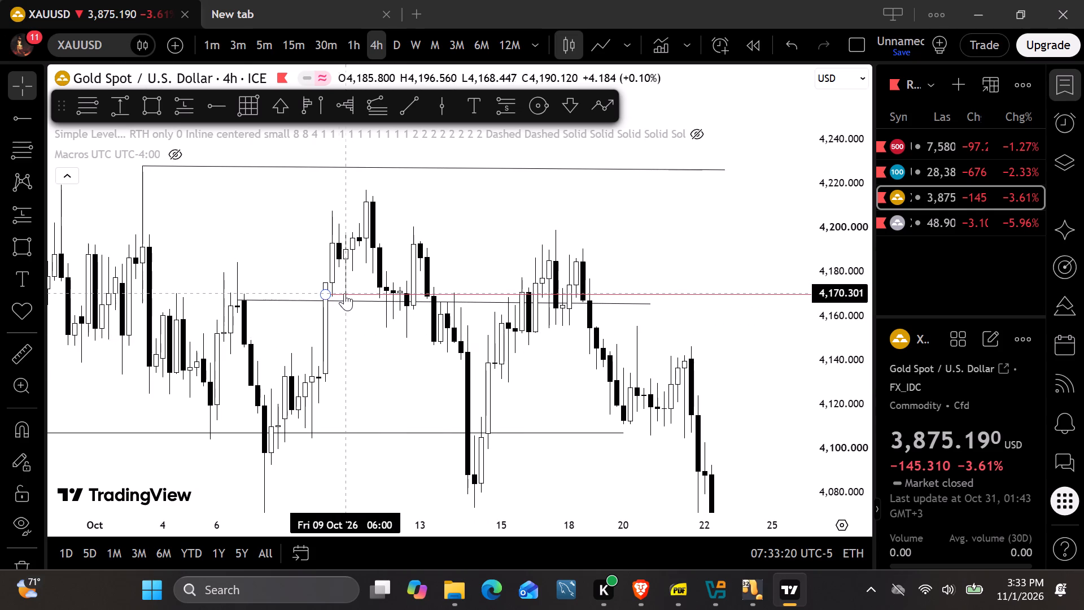
left_click_drag(351, 295, 353, 298)
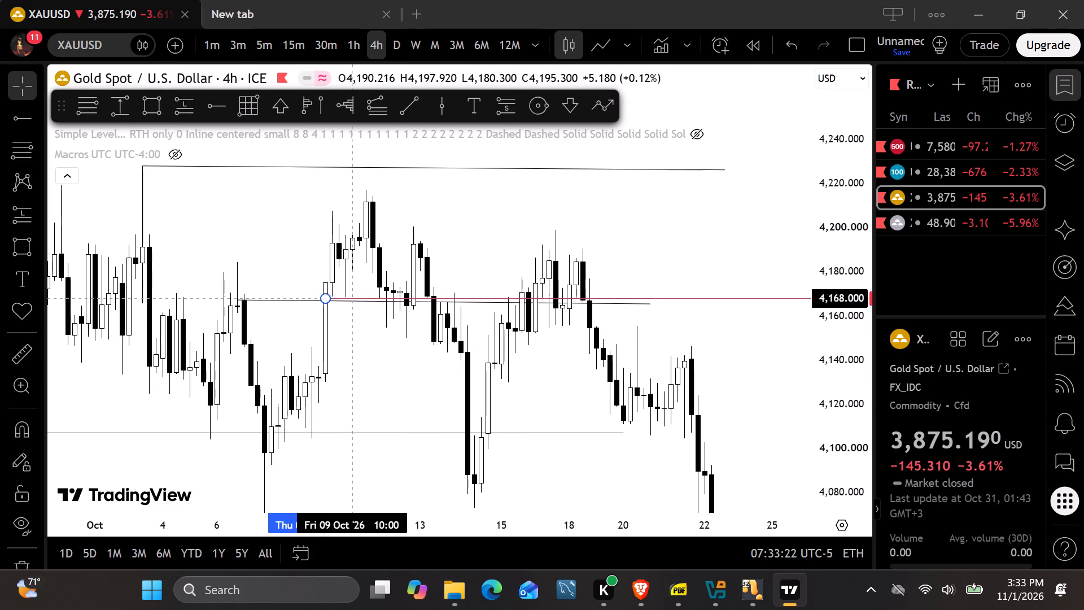
left_click_drag(353, 298, 357, 295)
left_click(660, 223)
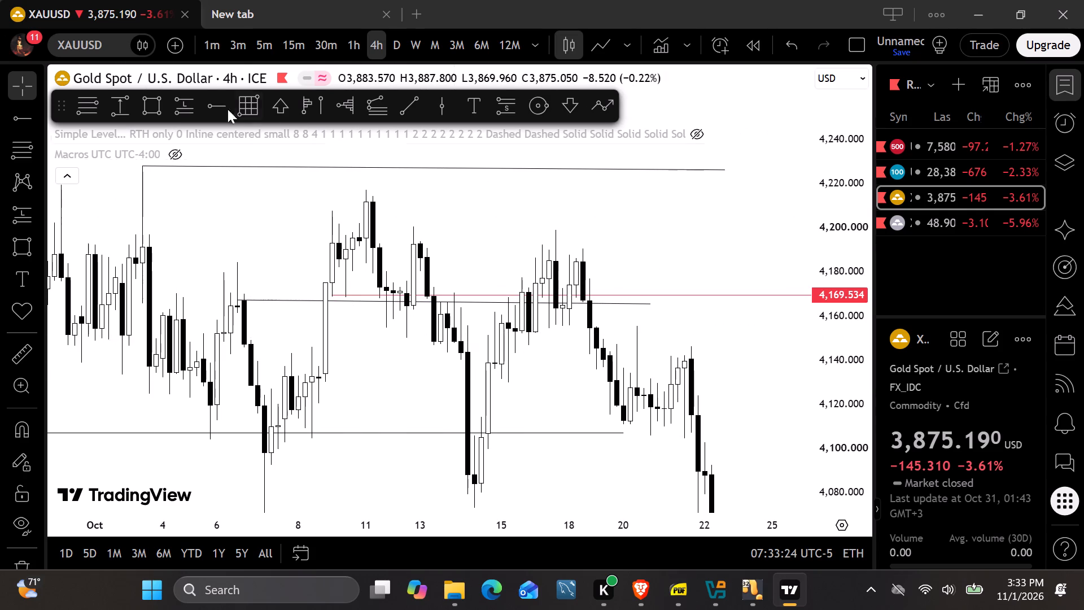
Switch gold to the 15-minute timeframe and examine price action from 30 September to 12 October around the drawn levels.
left_click(288, 38)
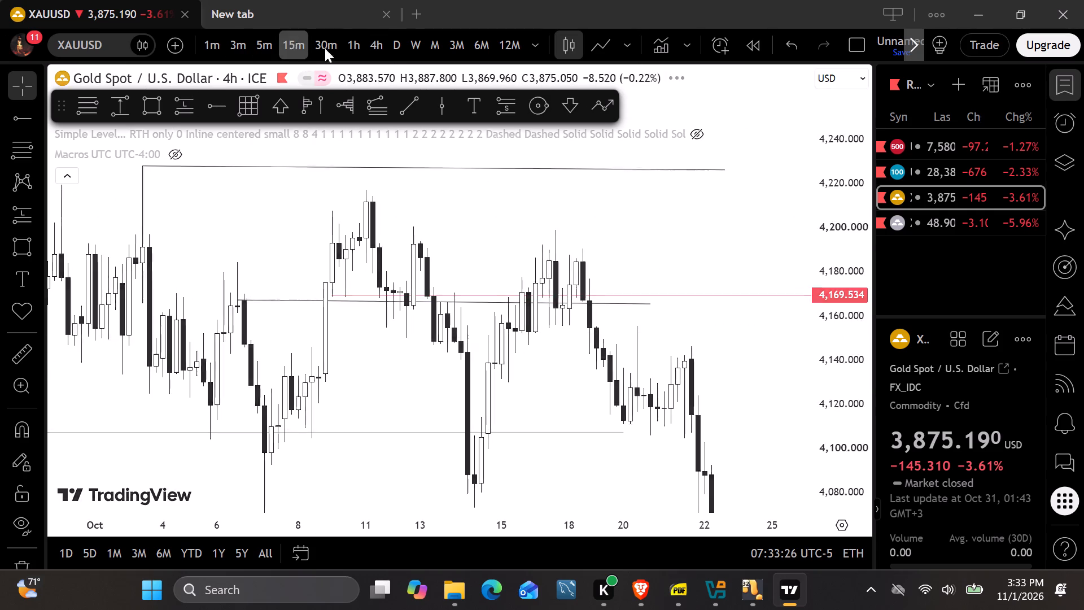
scroll(629, 351, "down", 8)
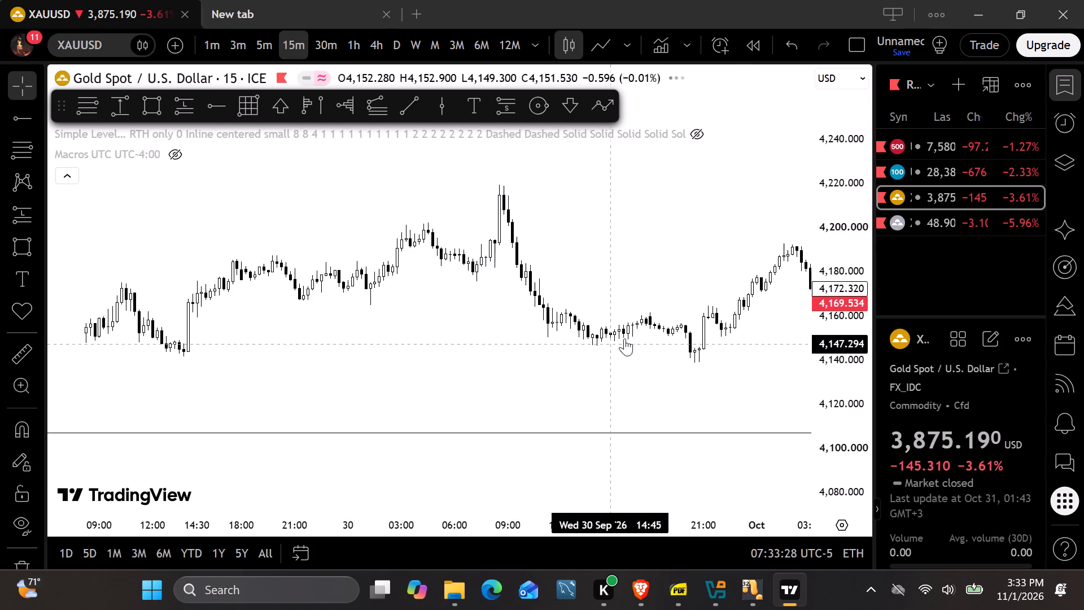
scroll(624, 338, "down", 4)
left_click_drag(804, 348, 368, 333)
scroll(716, 314, "up", 2)
left_click_drag(742, 276, 588, 269)
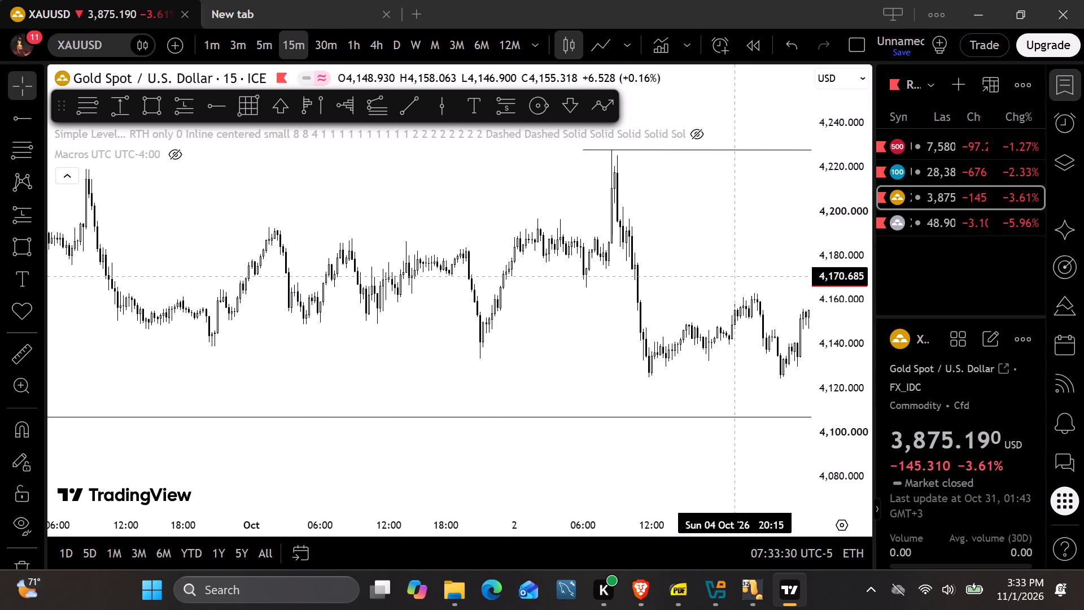
left_click_drag(588, 269, 273, 254)
left_click_drag(688, 353, 334, 348)
left_click_drag(738, 276, 275, 256)
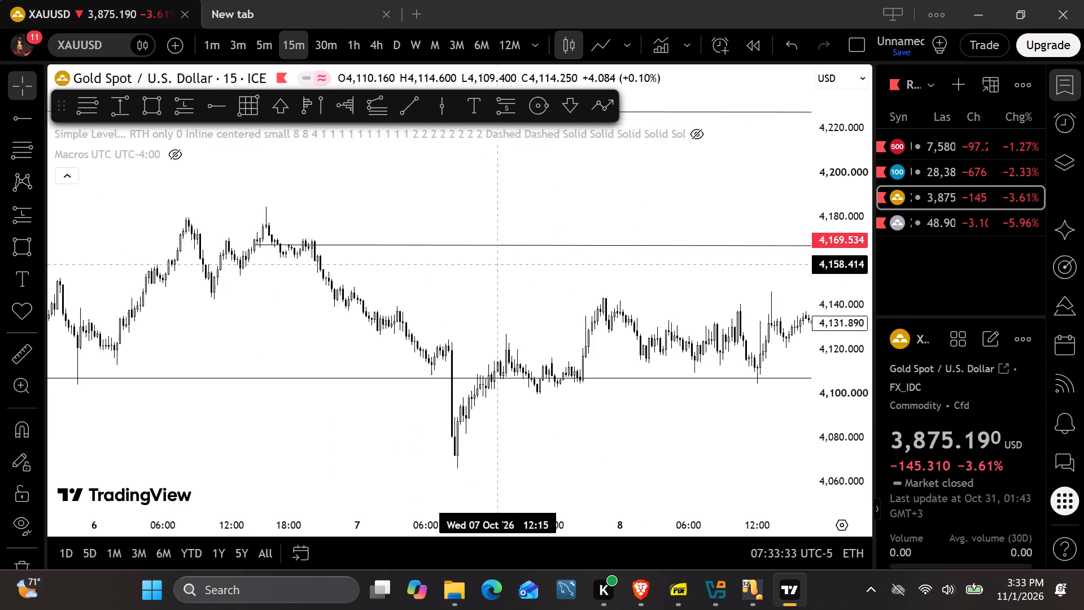
left_click_drag(275, 256, 139, 257)
left_click_drag(704, 306, 534, 330)
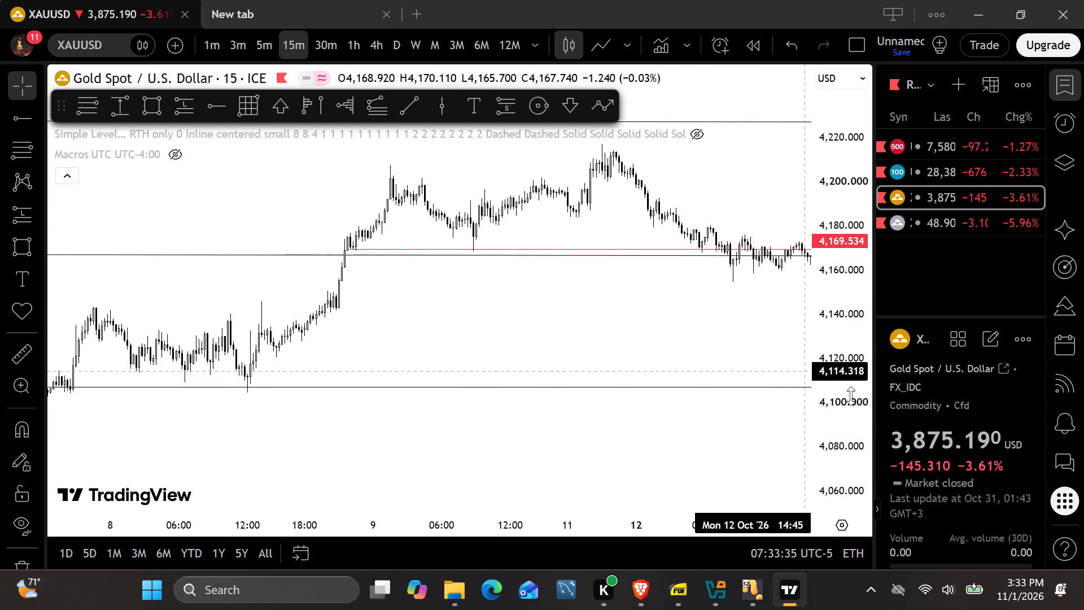
left_click_drag(848, 368, 805, 55)
left_click_drag(463, 251, 543, 374)
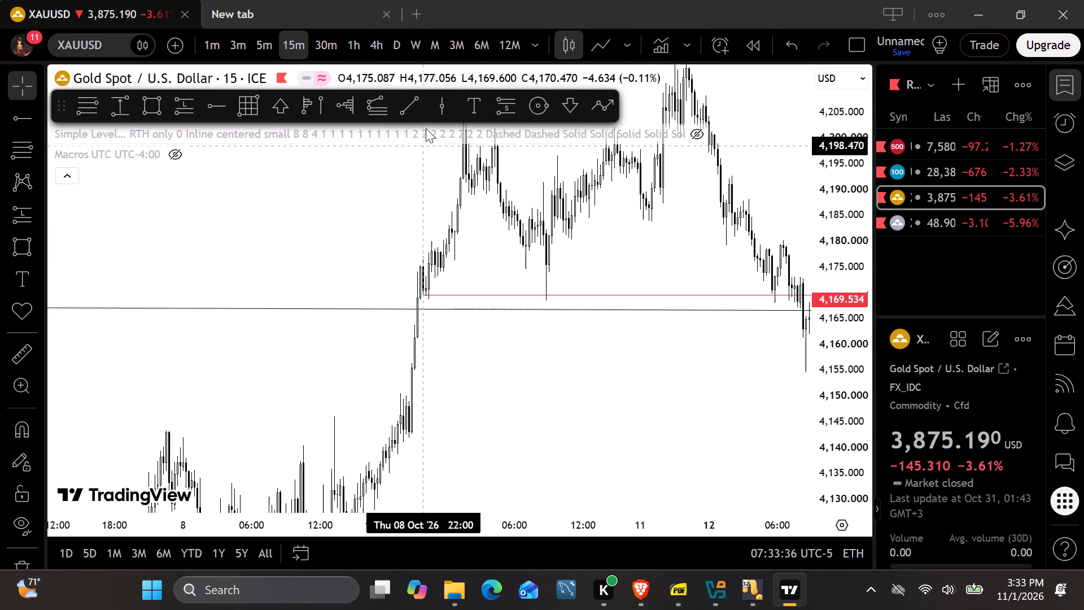
Draw a rectangle from about 4,164 to 4,169, spanning 8 October 21:15 to 12 October 02:00.
left_click(156, 98)
left_click(416, 323)
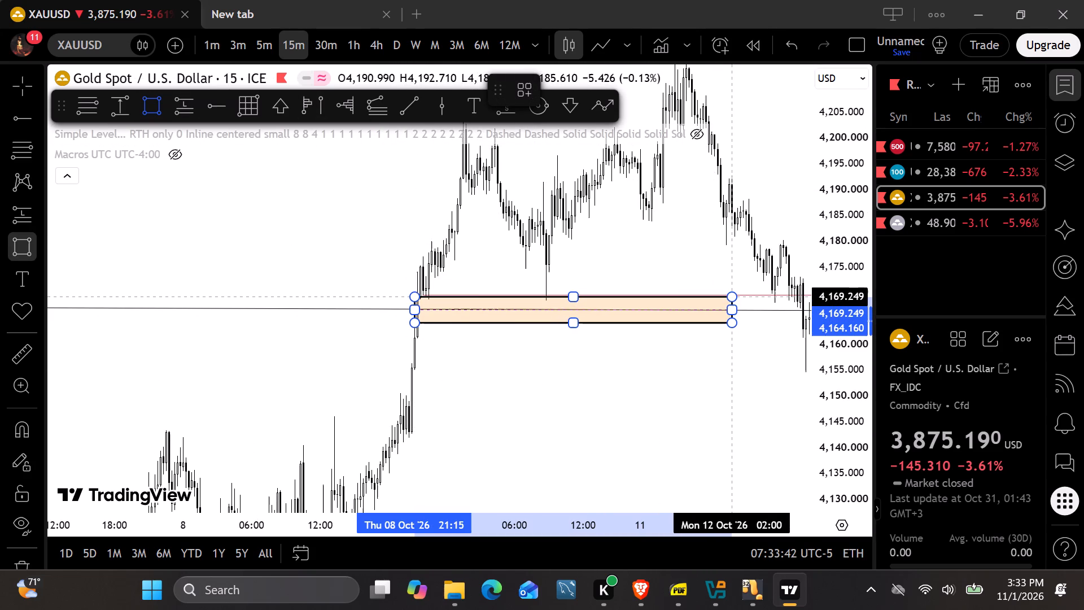
left_click(731, 297)
left_click(604, 233)
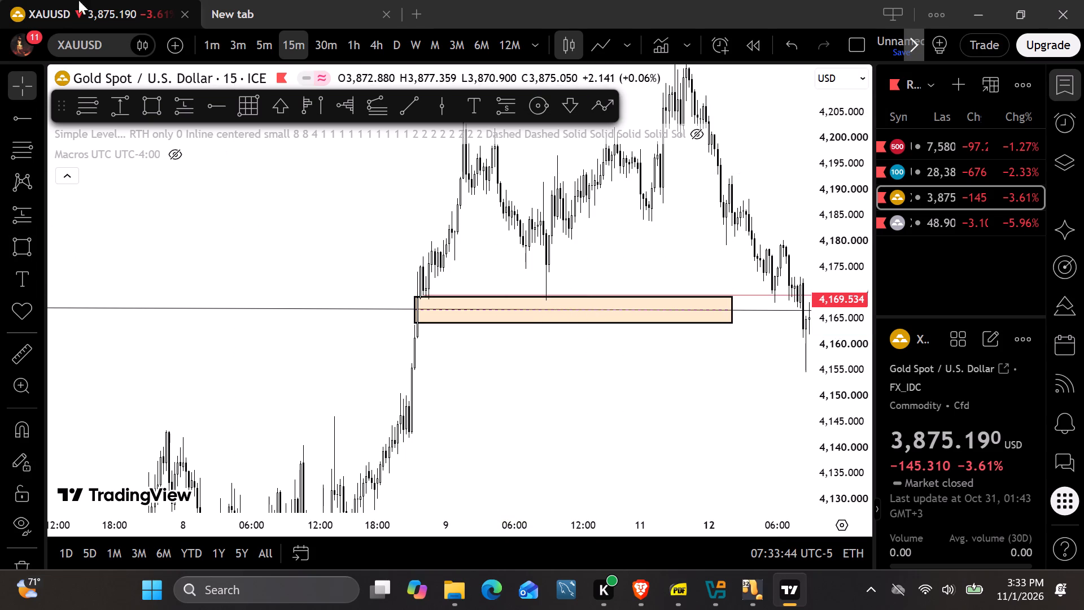
Switch gold to the 5-minute timeframe and examine price action around the rectangle from 8 to 12 October.
left_click(255, 48)
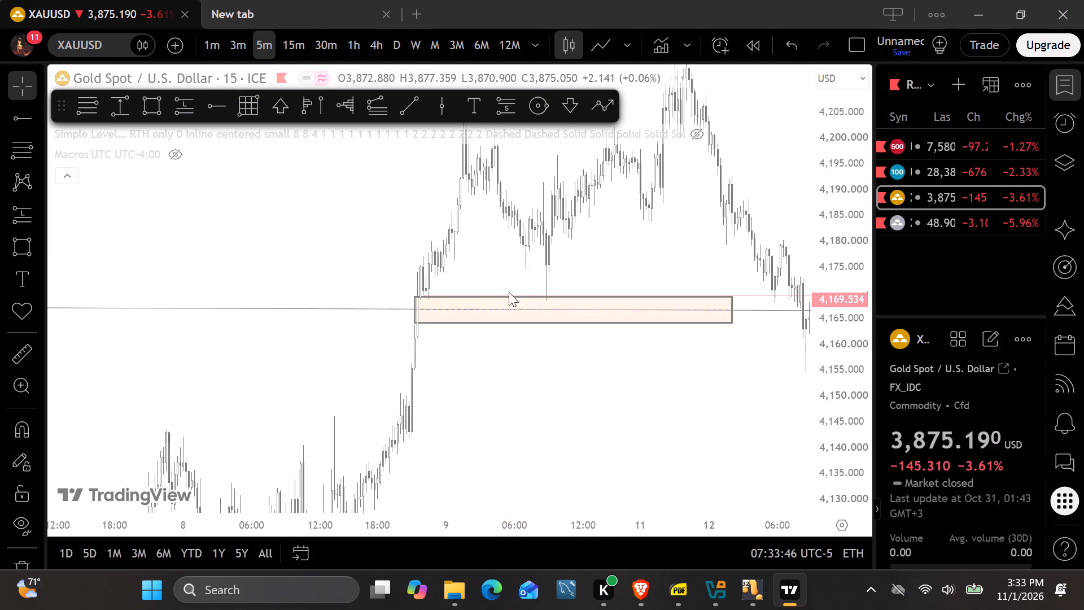
scroll(622, 395, "down", 5)
left_click_drag(684, 405, 143, 310)
left_click_drag(649, 314, 464, 481)
scroll(466, 396, "up", 3)
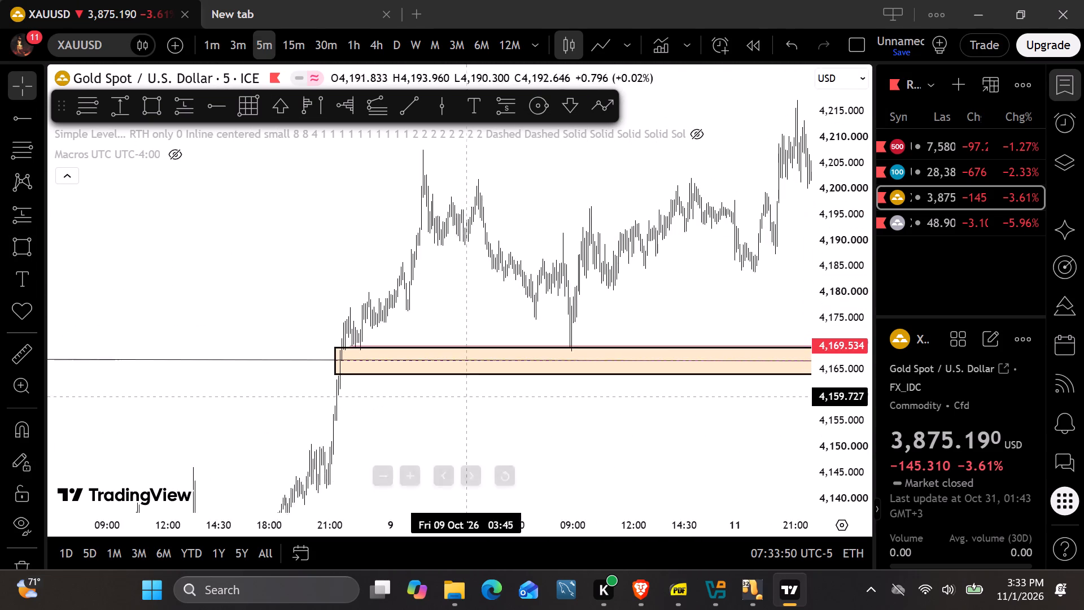
scroll(466, 396, "up", 1)
left_click_drag(555, 424, 417, 420)
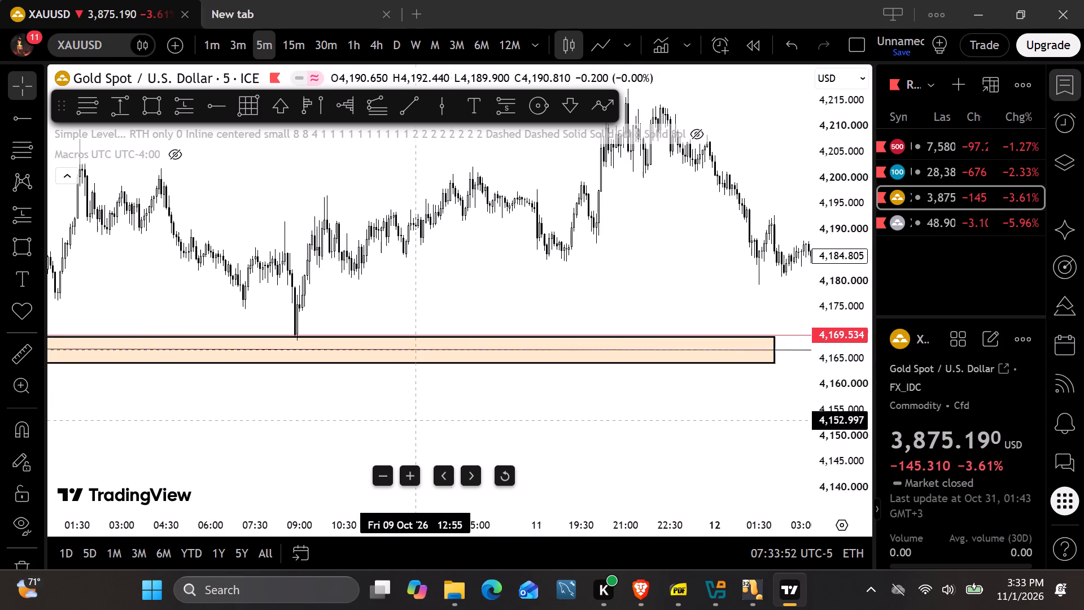
left_click_drag(417, 420, 688, 439)
scroll(665, 434, "up", 4)
scroll(504, 267, "down", 5)
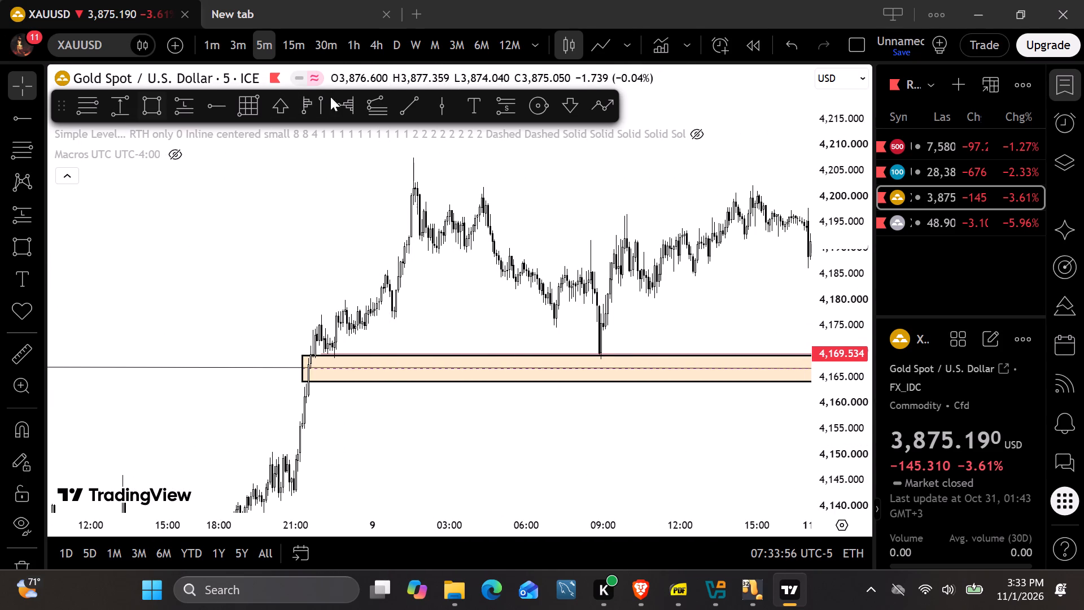
Place a vertical line at 9 October 08:45, on the sharp drop into the rectangle's upper edge.
left_click(439, 114)
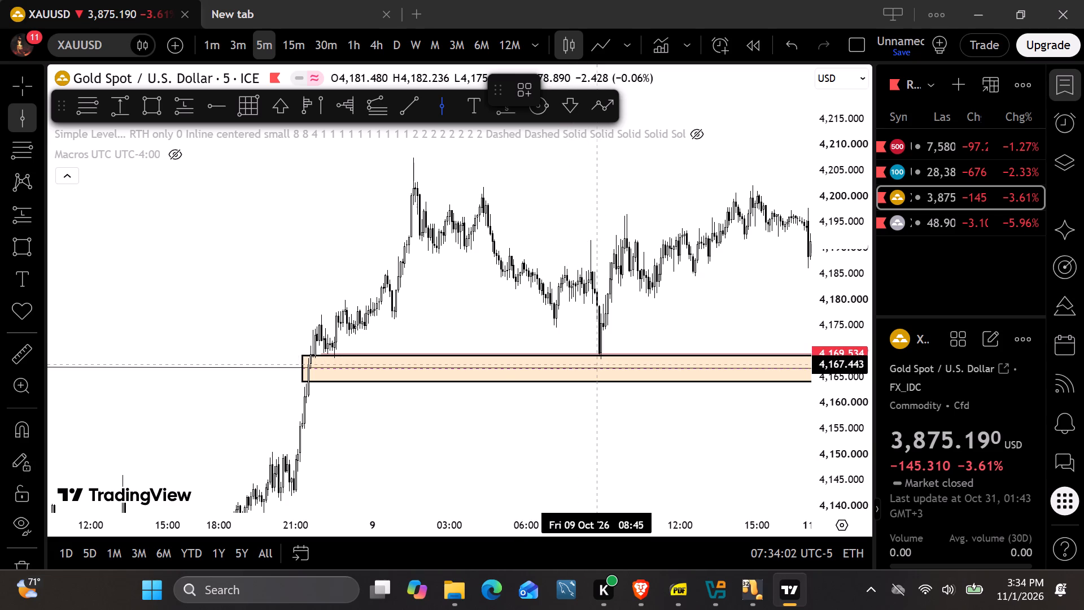
left_click(597, 365)
left_click(683, 320)
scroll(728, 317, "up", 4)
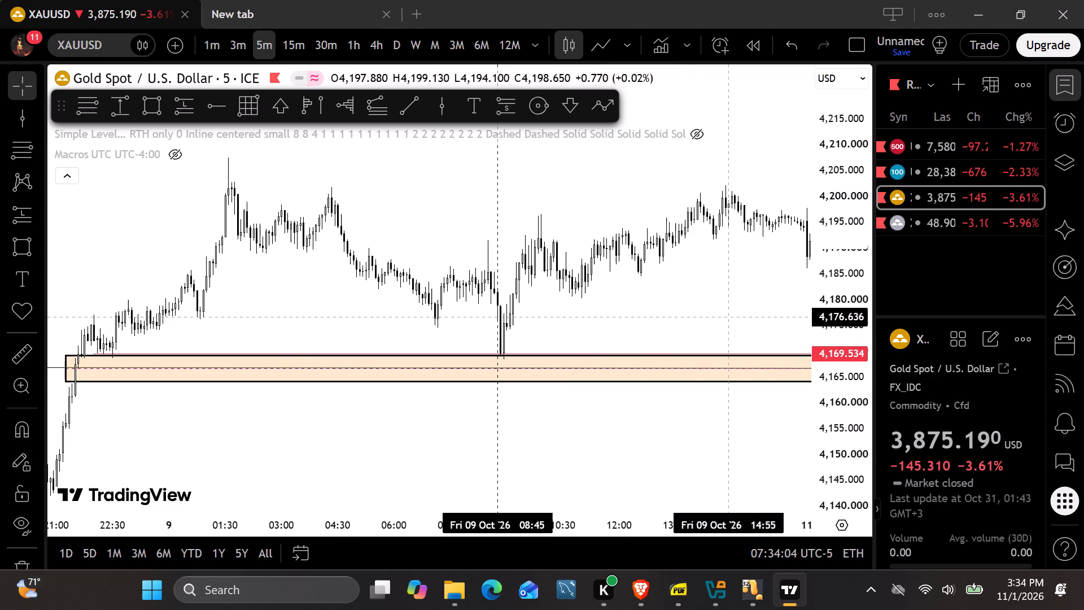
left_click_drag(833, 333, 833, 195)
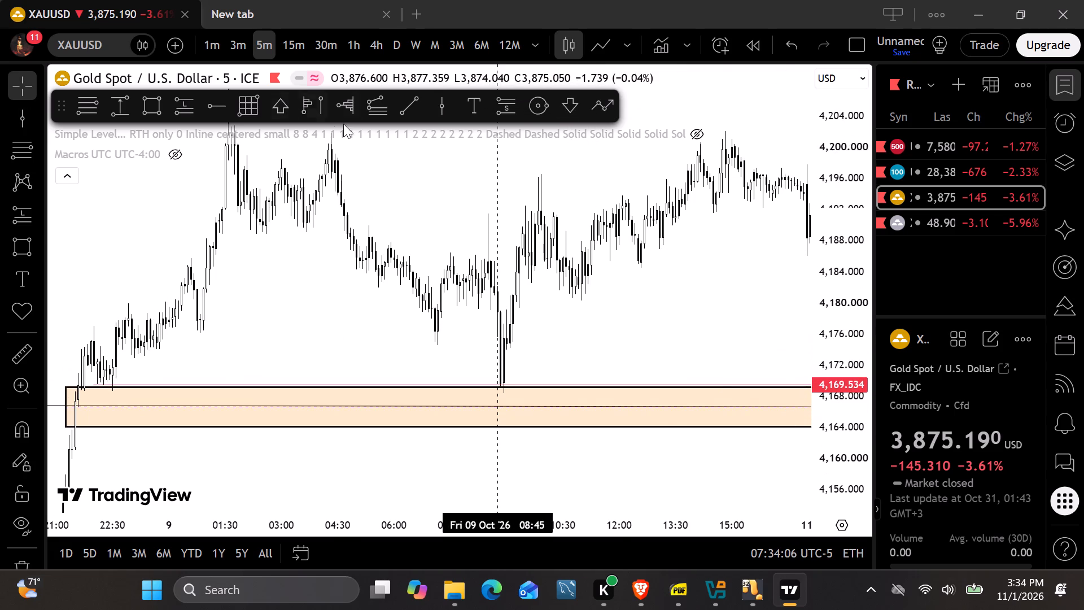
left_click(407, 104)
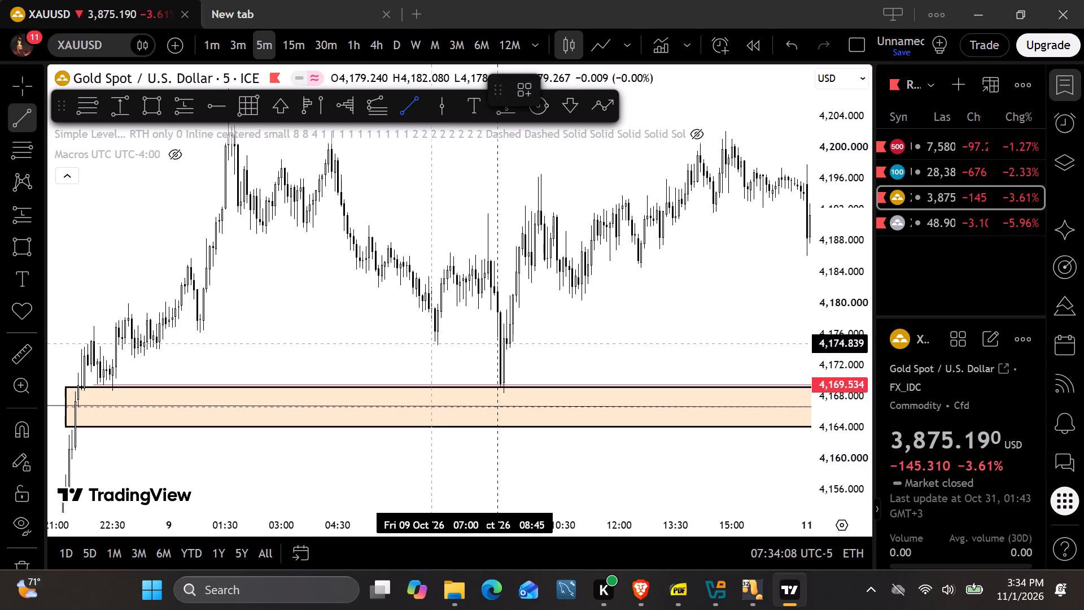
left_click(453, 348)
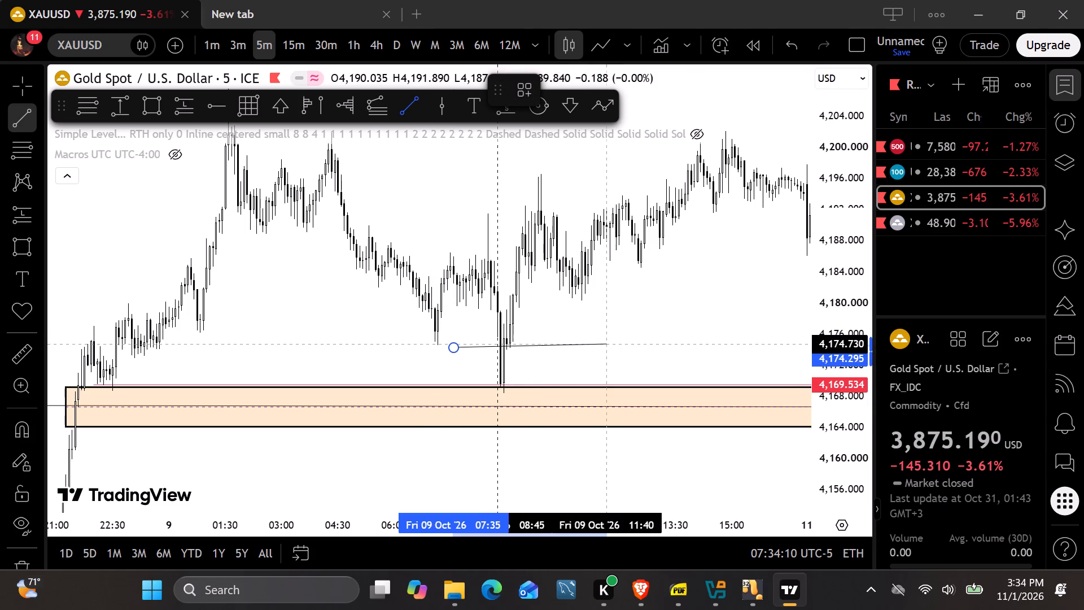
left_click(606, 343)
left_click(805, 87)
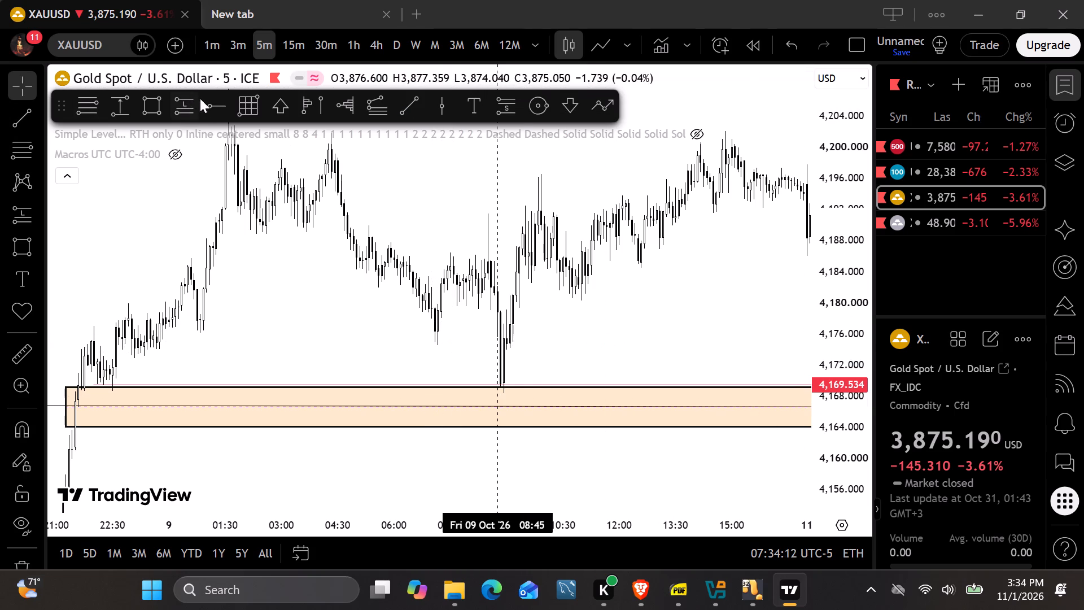
Place a horizontal ray at about 4,174.7, starting from the 9 October 07:05 swing low.
left_click(211, 106)
left_click(436, 345)
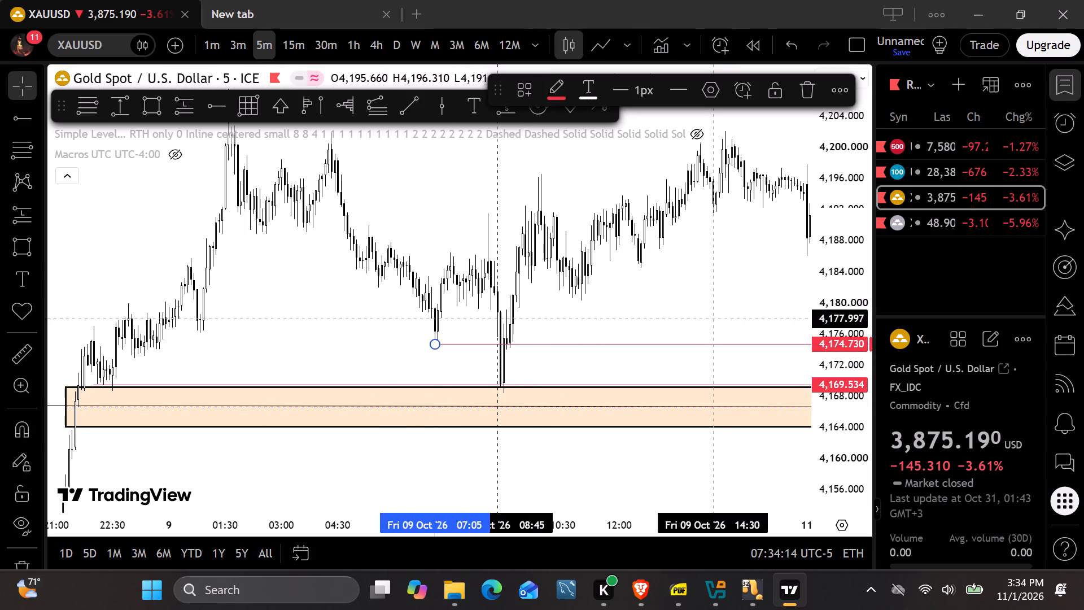
left_click(703, 300)
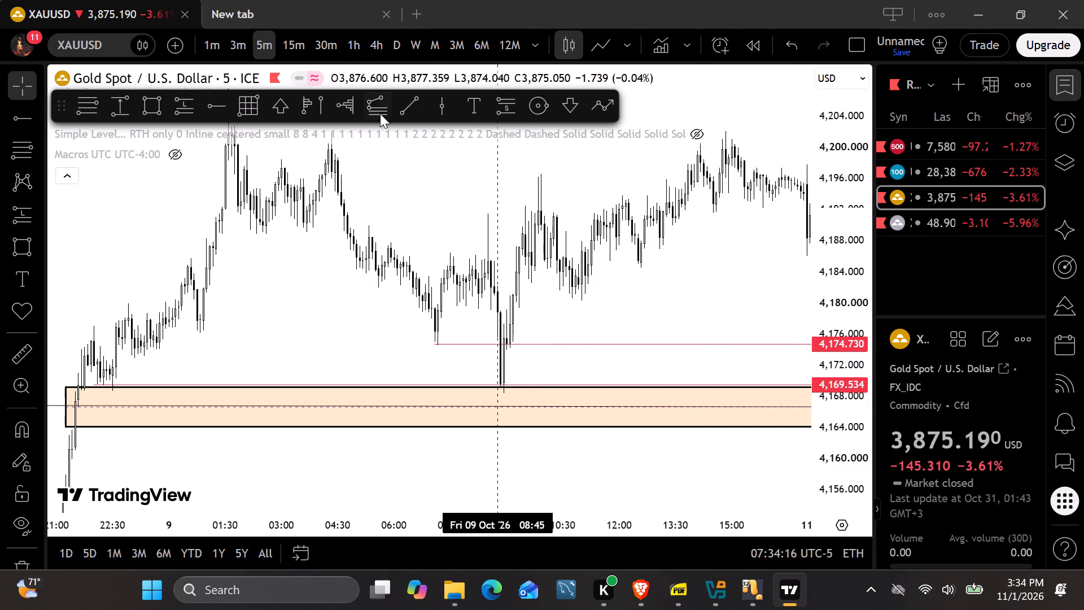
Place a second vertical line at 9 October 09:05, just after the drop into the rectangle.
left_click(442, 112)
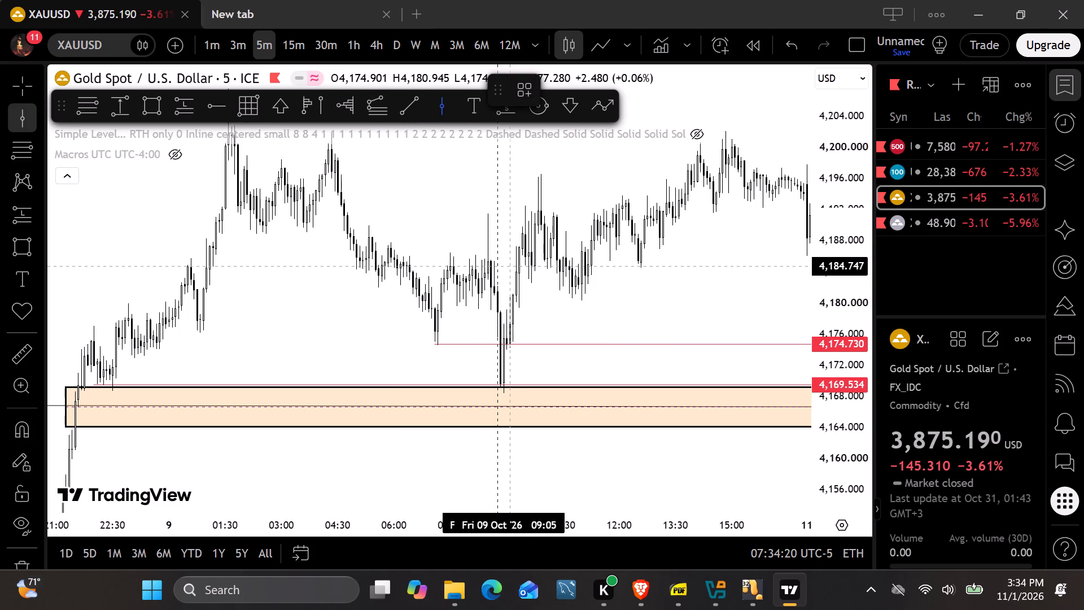
left_click(509, 267)
left_click(665, 339)
Switch gold to the 1-minute timeframe and look for the 9 October price action around the two vertical lines.
left_click_drag(652, 320, 775, 293)
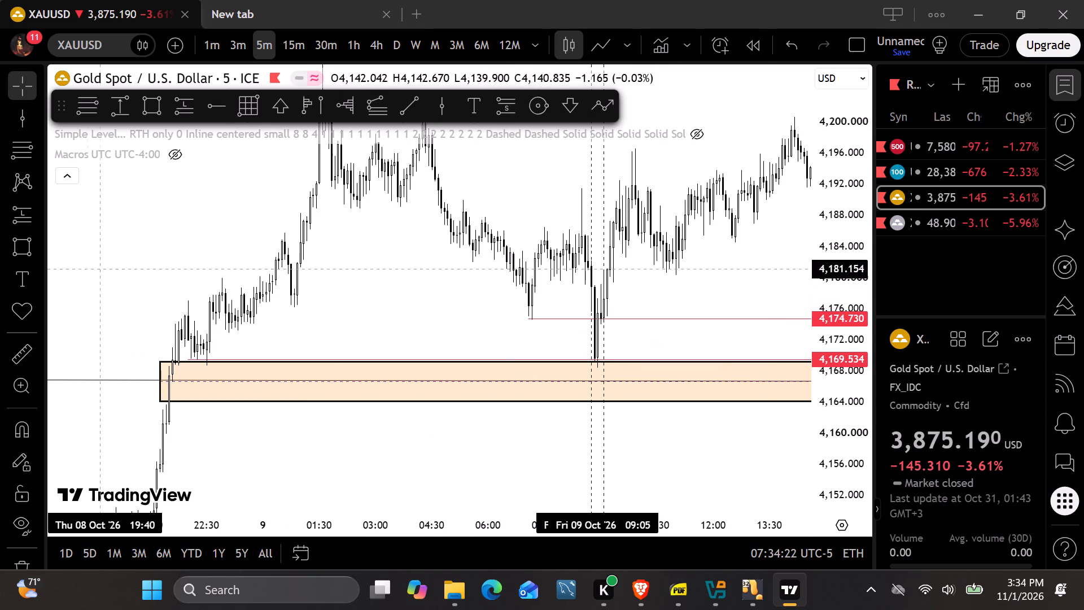
left_click(212, 48)
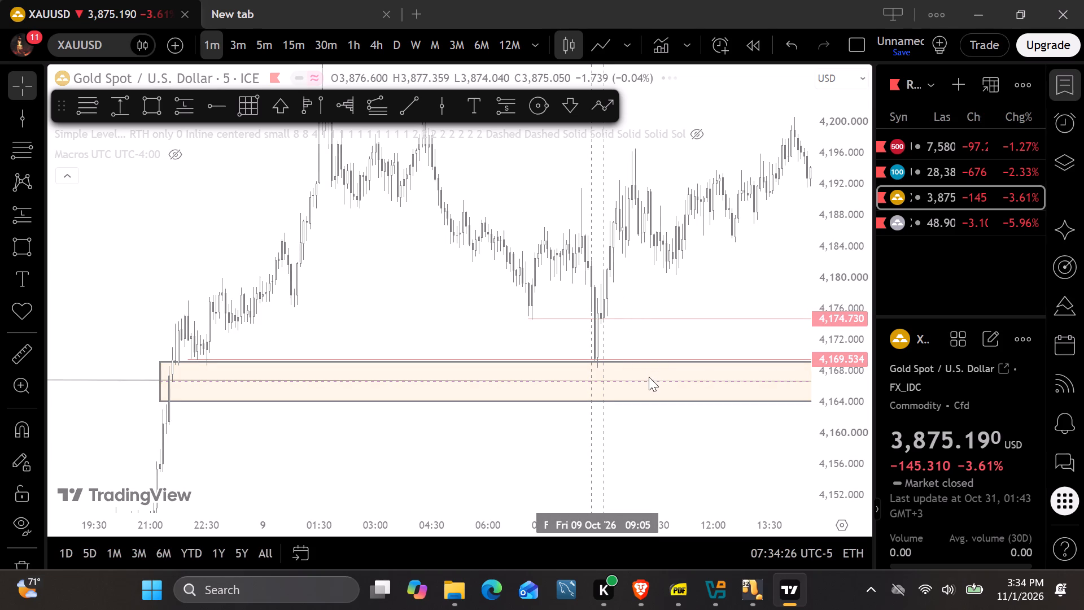
scroll(628, 318, "down", 4)
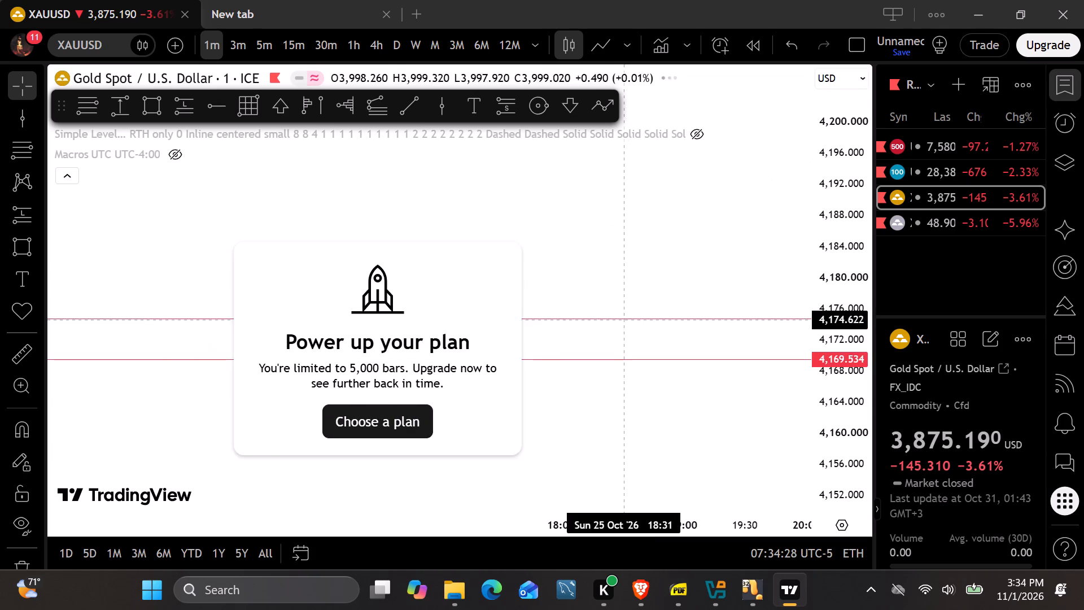
left_click(775, 472)
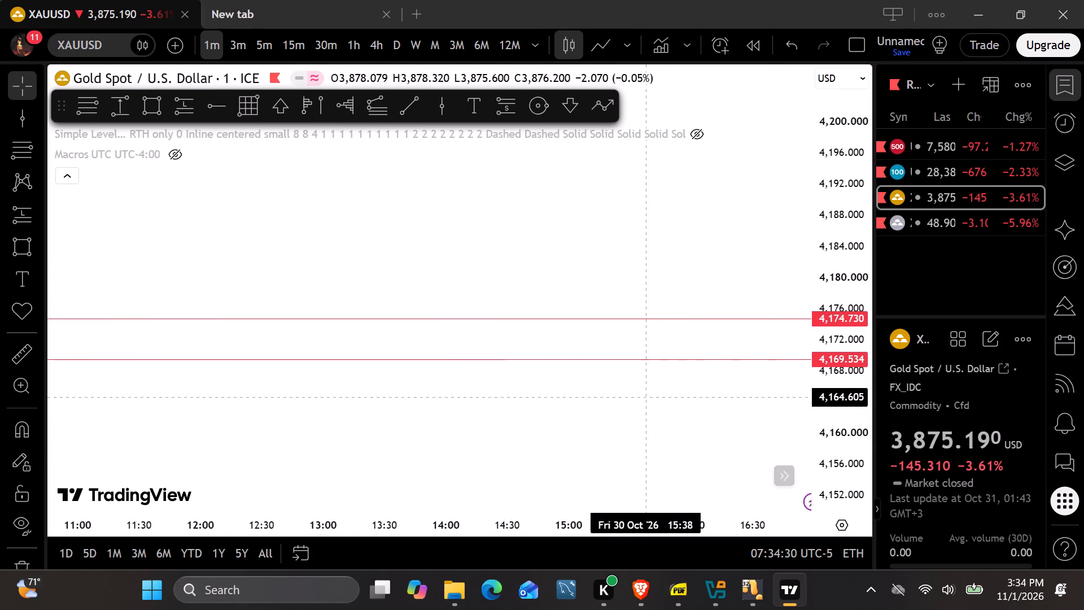
scroll(648, 398, "down", 20)
scroll(648, 398, "down", 10)
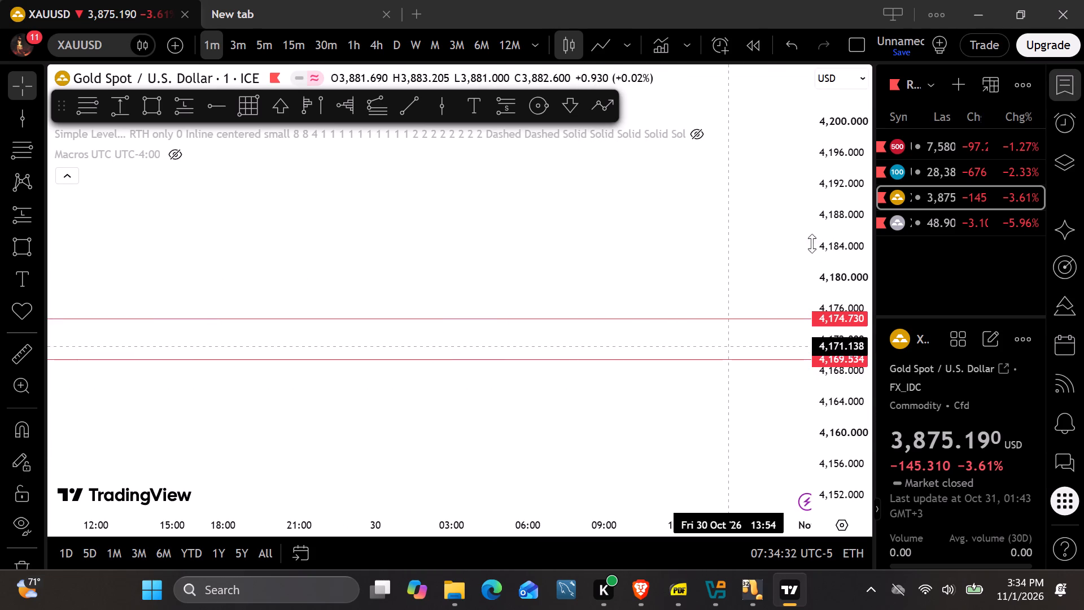
left_click_drag(806, 250, 820, 451)
left_click_drag(683, 295, 400, 103)
left_click_drag(690, 228, 0, 147)
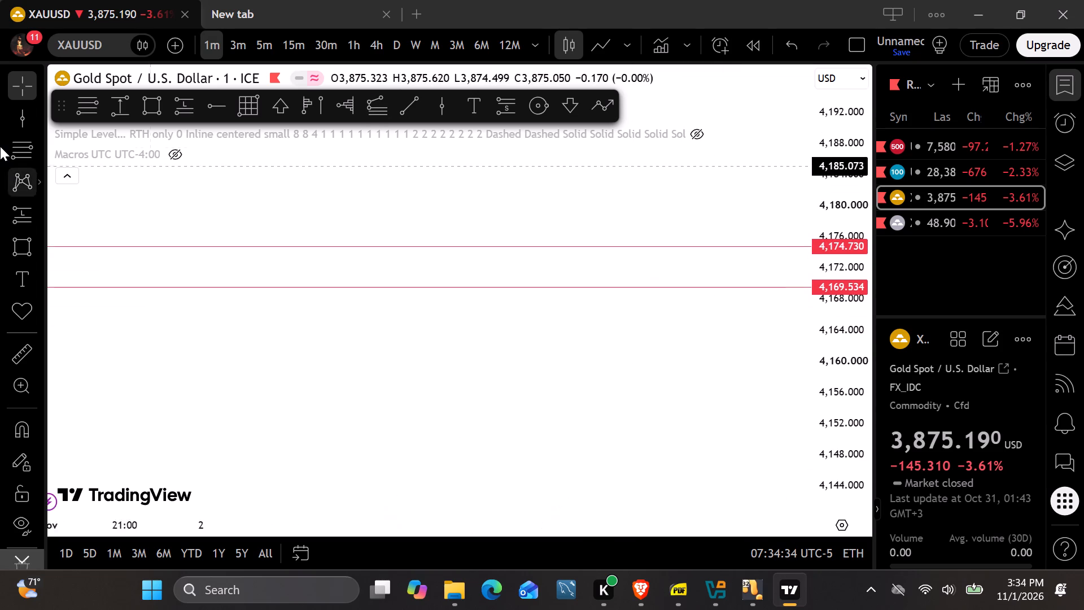
scroll(646, 422, "down", 6)
left_click_drag(456, 439, 425, 325)
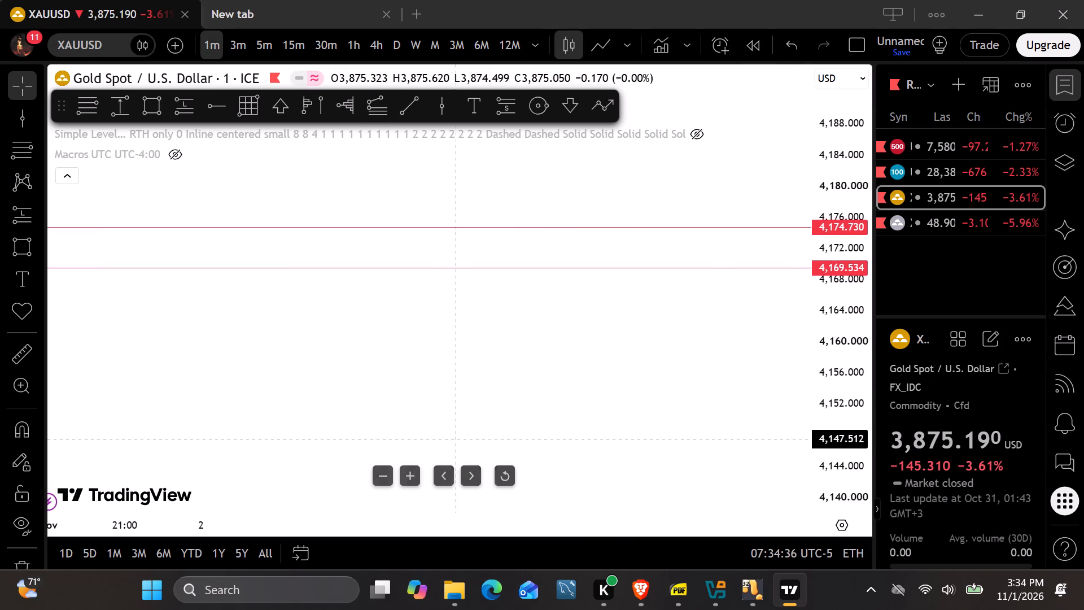
left_click_drag(425, 325, 964, 374)
left_click_drag(469, 313, 961, 383)
left_click_drag(305, 320, 924, 334)
left_click_drag(324, 351, 961, 365)
left_click_drag(829, 206, 807, 421)
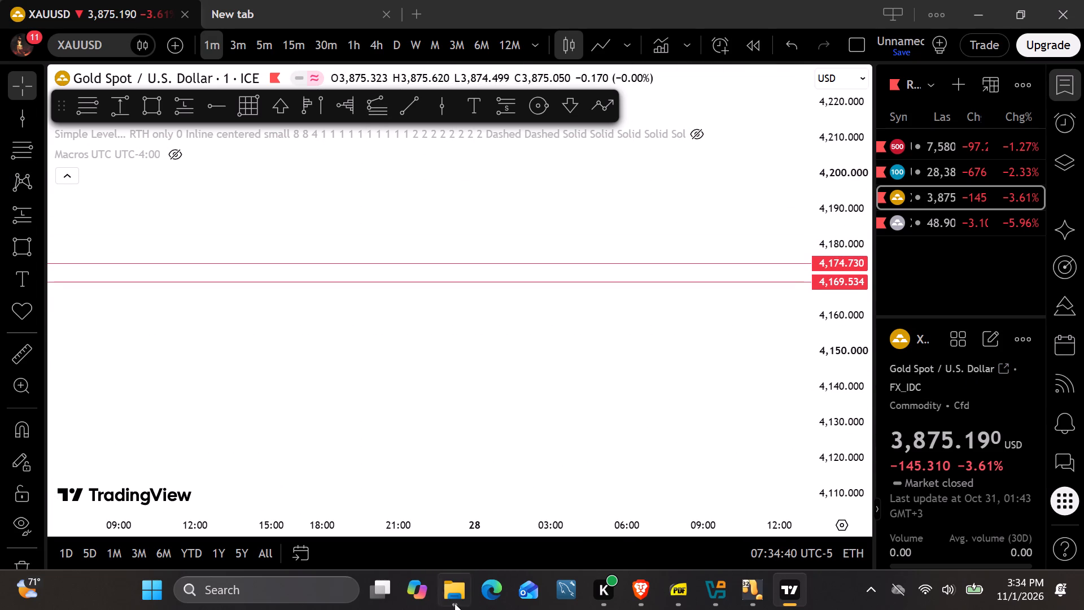
left_click(783, 476)
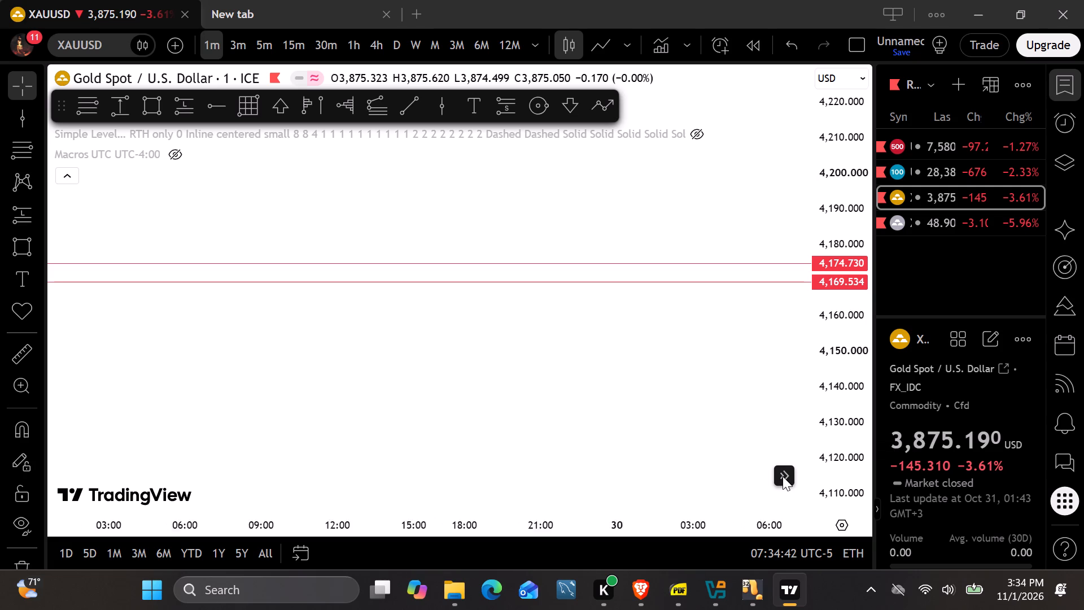
left_click_drag(665, 464, 561, 158)
left_click_drag(674, 372, 629, 137)
left_click_drag(637, 335, 1083, 293)
left_click_drag(449, 247, 1083, 299)
left_click_drag(287, 282, 980, 366)
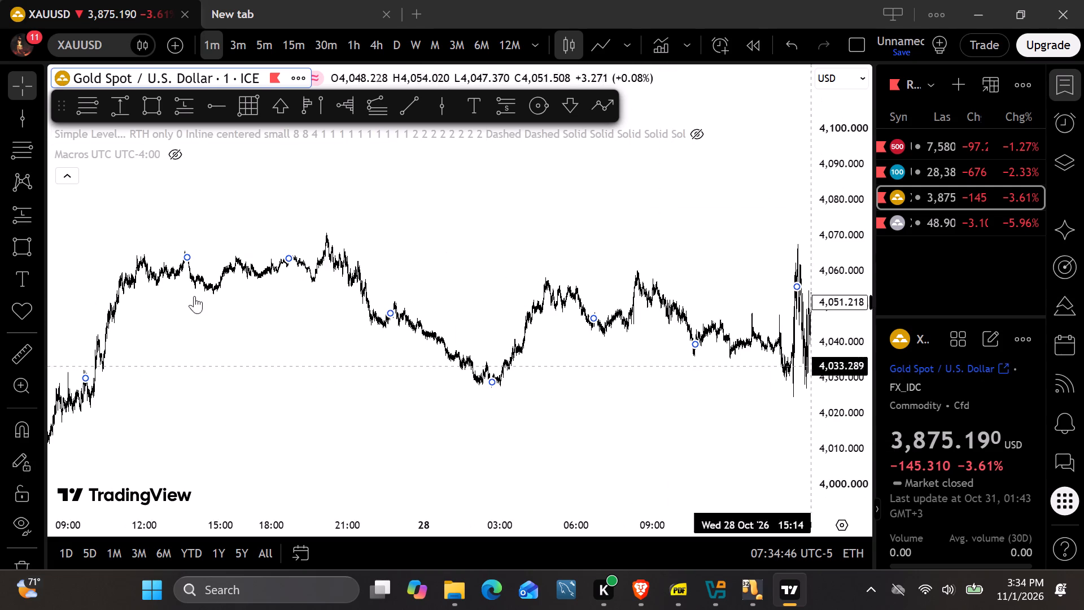
left_click_drag(182, 270, 915, 268)
left_click_drag(258, 212, 999, 230)
left_click_drag(448, 243, 1083, 256)
Return gold to the 5-minute timeframe and examine the 9 to 12 October price action around the vertical lines and rectangle.
left_click(253, 43)
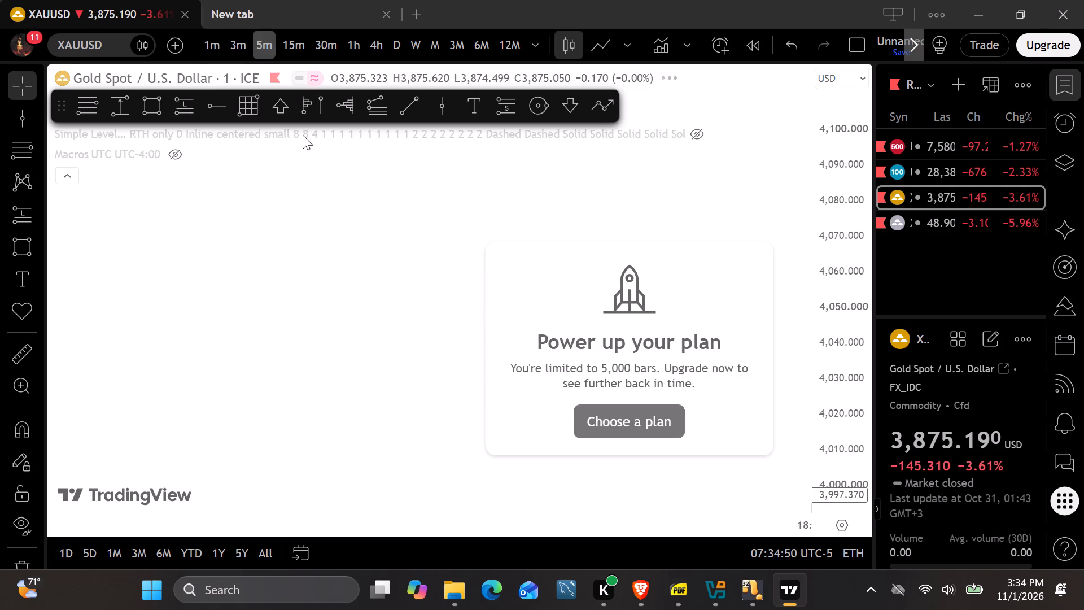
left_click_drag(598, 336, 20, 40)
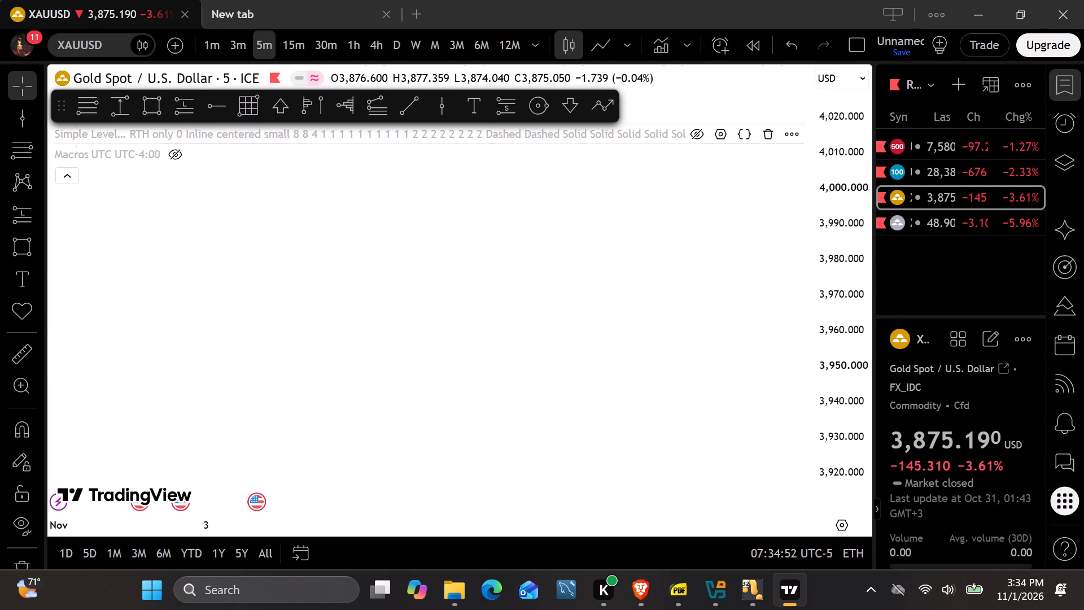
scroll(399, 360, "down", 12)
left_click_drag(331, 206, 925, 236)
left_click_drag(855, 169, 810, 526)
left_click_drag(294, 334, 1083, 331)
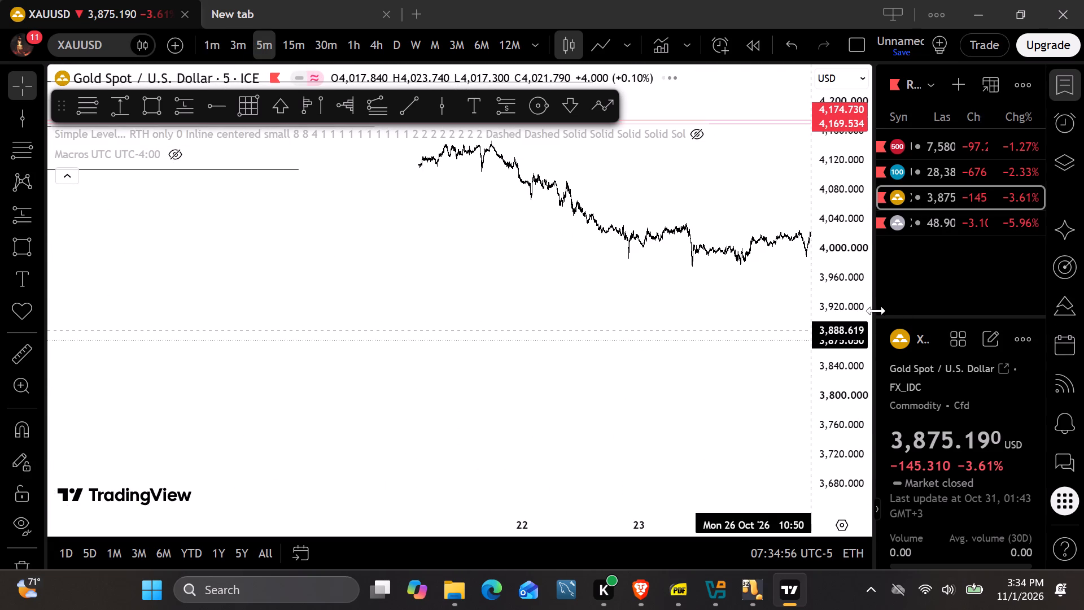
left_click_drag(879, 312, 1083, 386)
left_click_drag(319, 281, 997, 351)
left_click_drag(148, 257, 771, 388)
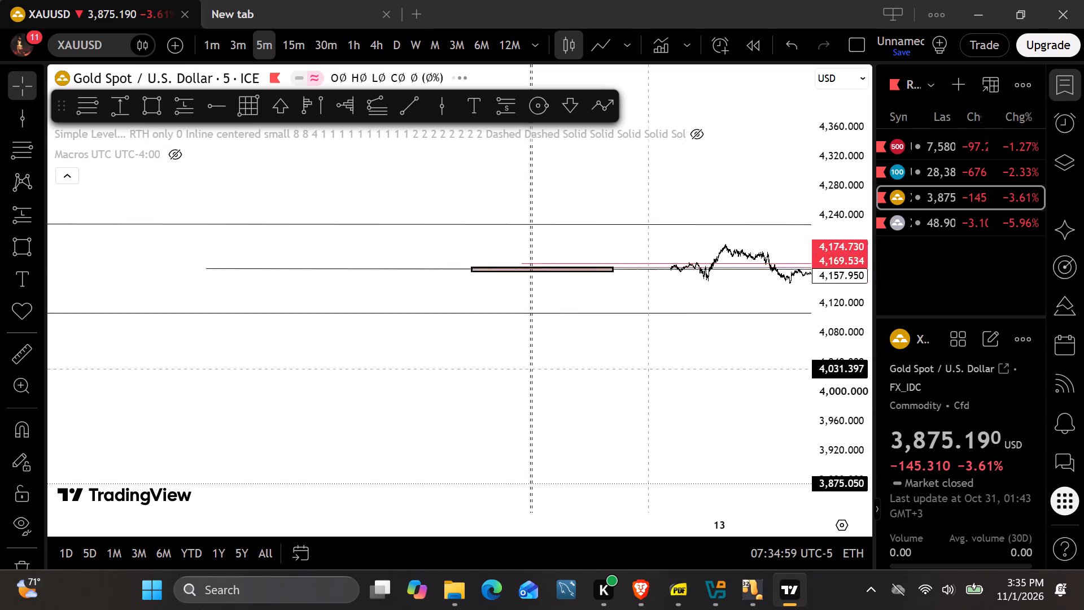
left_click_drag(771, 388, 799, 393)
left_click_drag(832, 446, 742, 121)
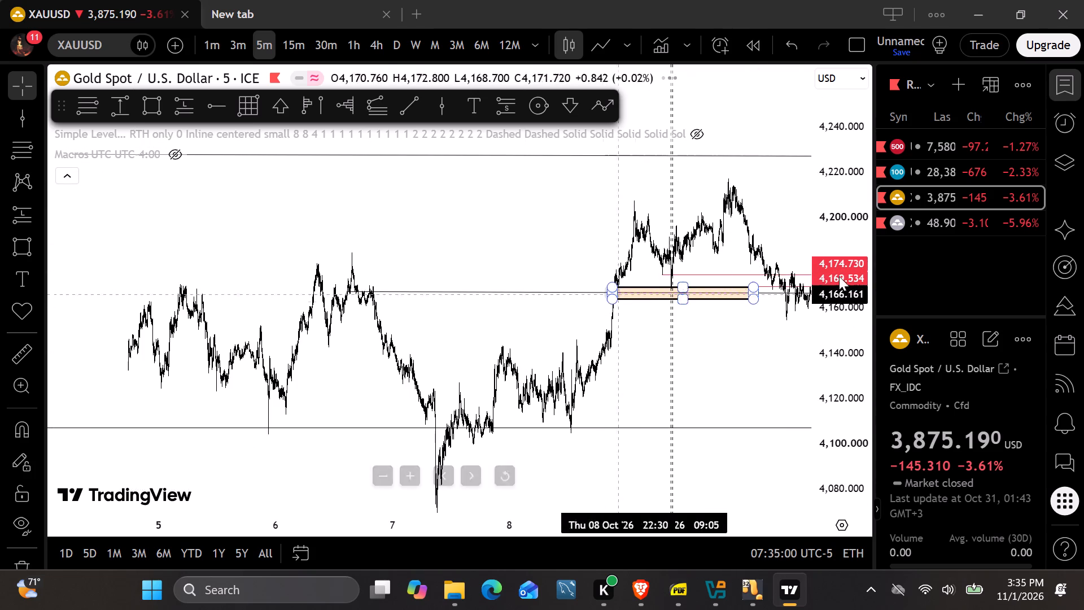
left_click_drag(842, 328, 794, 0)
scroll(714, 166, "up", 5)
scroll(572, 191, "up", 8)
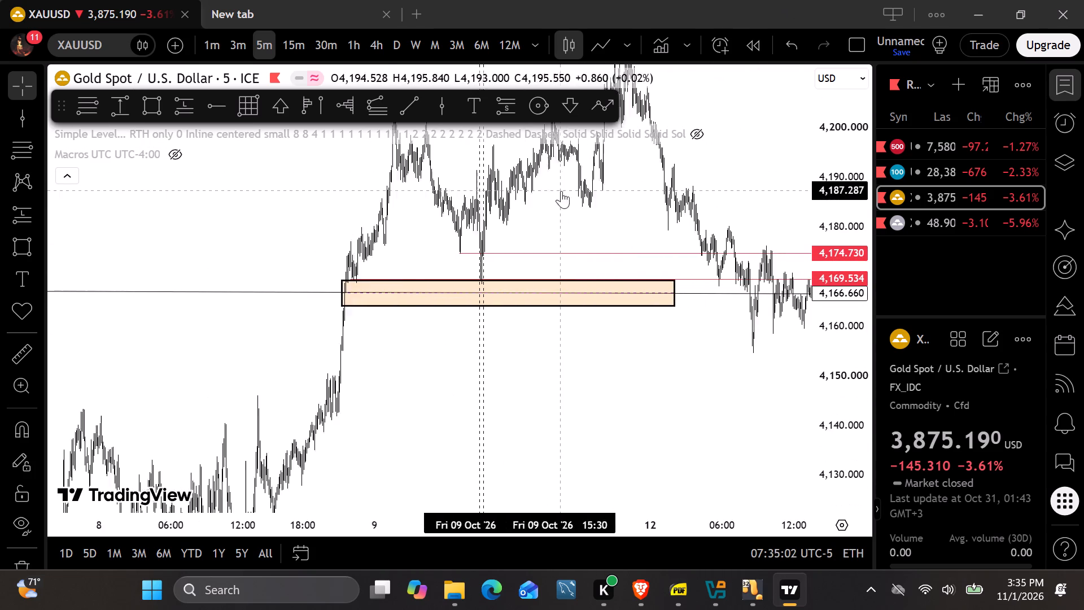
scroll(561, 191, "up", 3)
left_click_drag(458, 210, 981, 250)
scroll(500, 162, "up", 9)
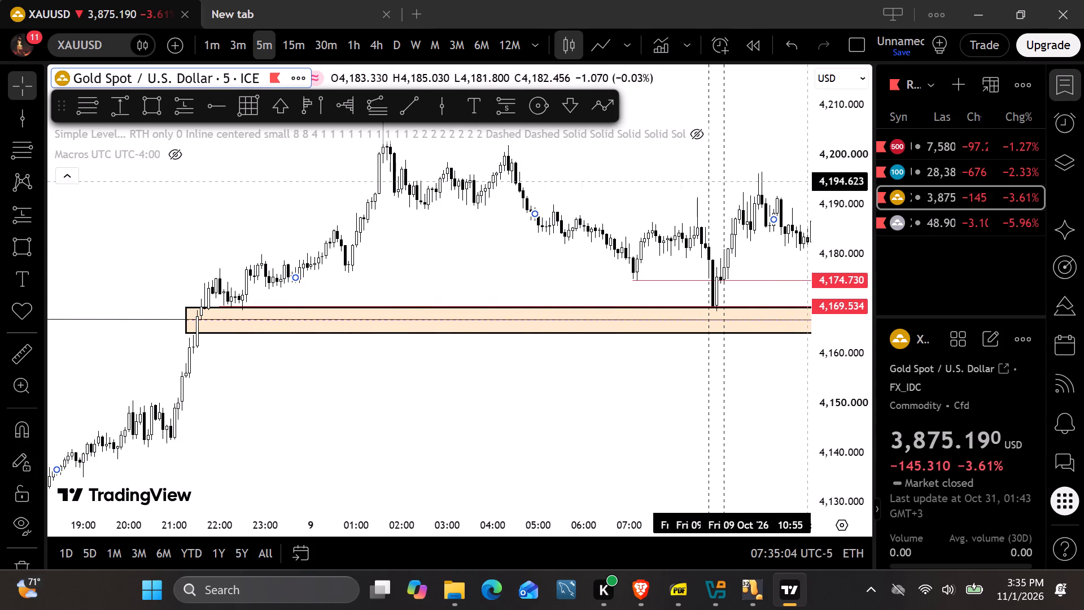
left_click_drag(765, 162, 482, 183)
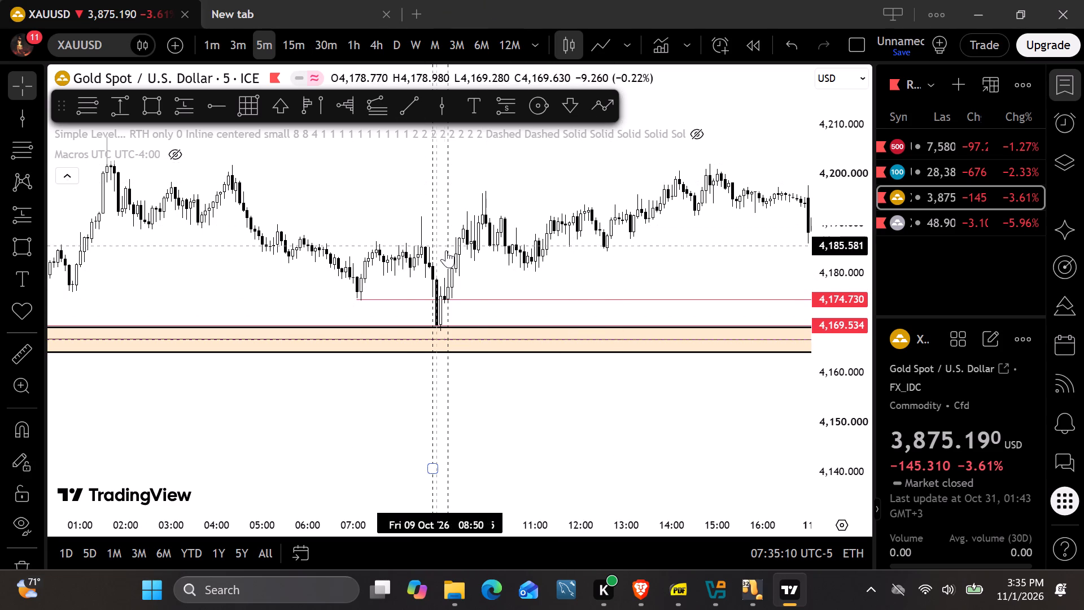
left_click_drag(711, 271, 552, 378)
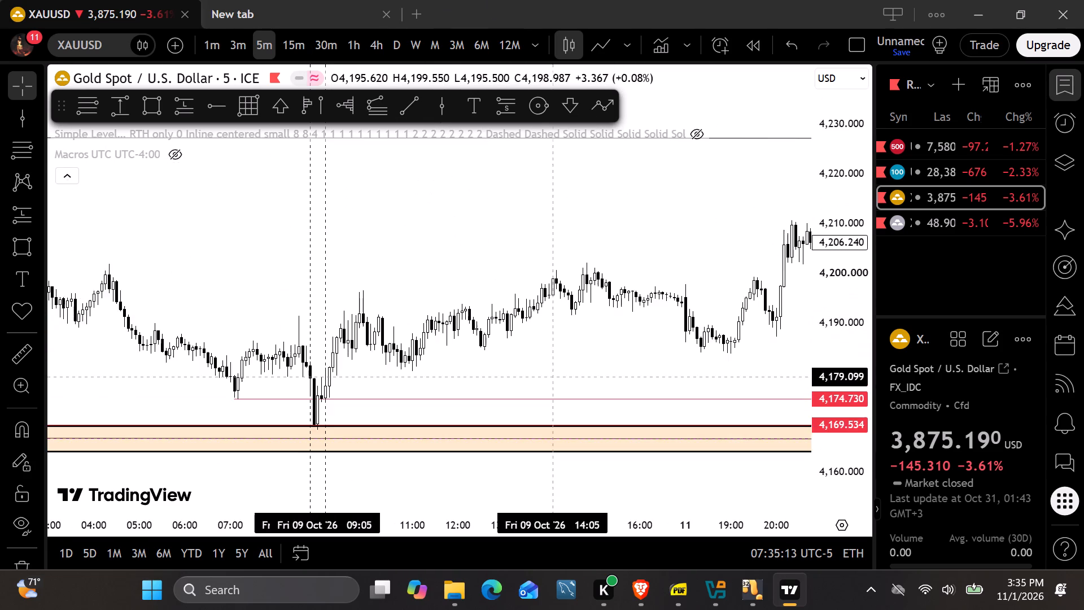
left_click_drag(552, 378, 246, 321)
scroll(479, 272, "down", 5)
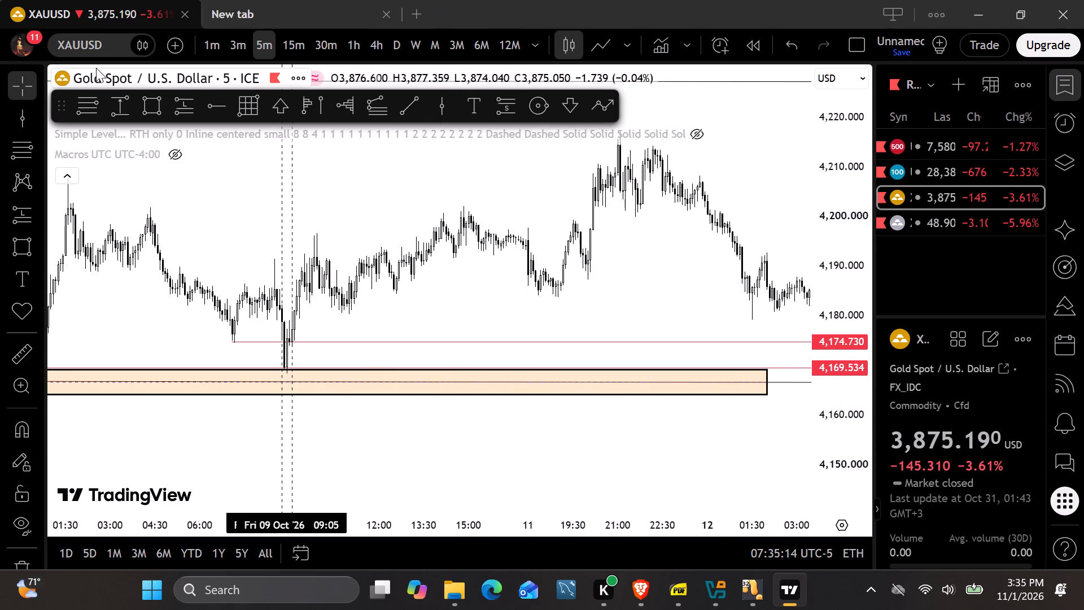
Switch gold to the 3-minute timeframe, look over the price action up to 13 October, and remove all drawings from the chart.
left_click(234, 43)
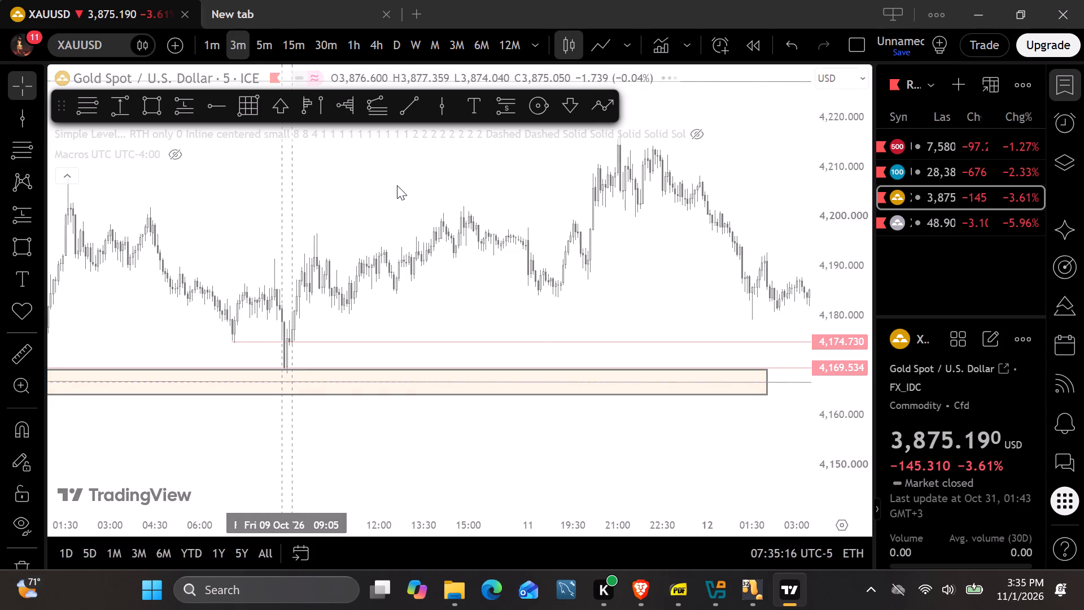
scroll(397, 185, "down", 1)
scroll(550, 251, "down", 4)
left_click_drag(676, 248, 0, 159)
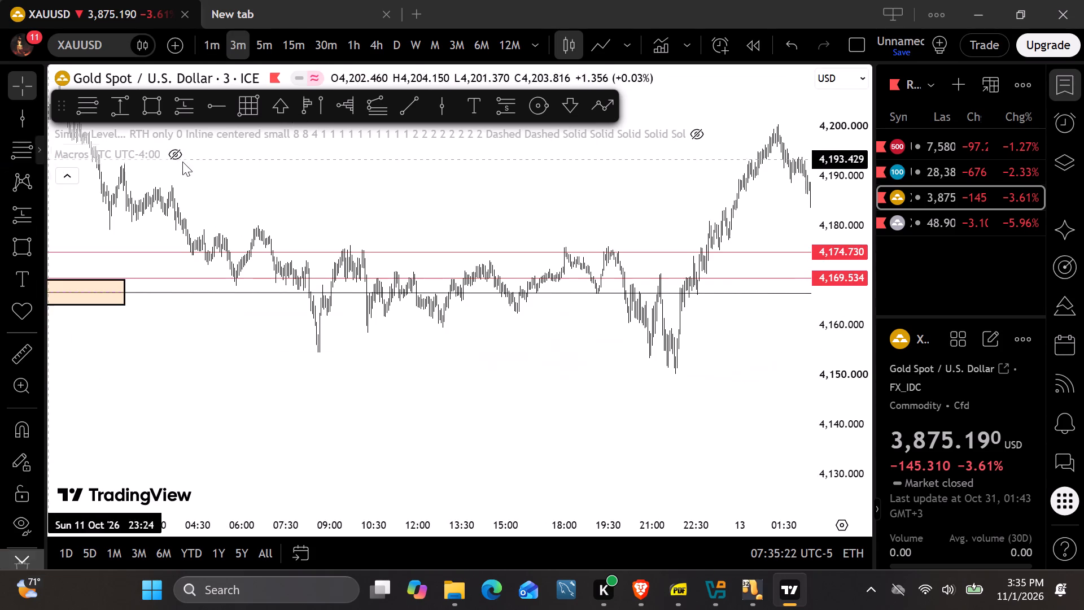
right_click_drag(536, 391, 535, 396)
left_click(664, 487)
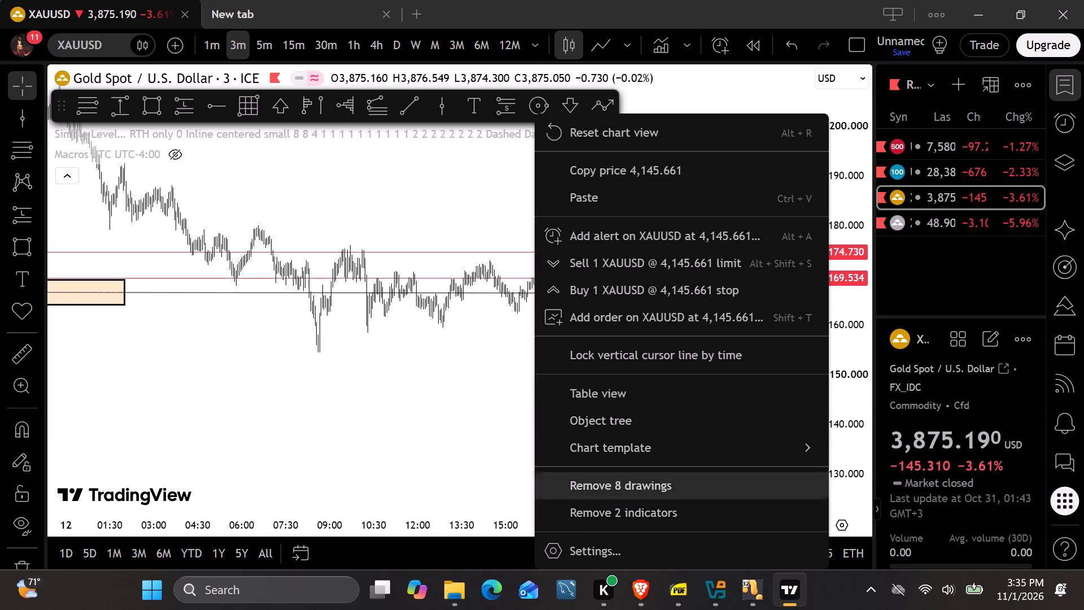
On gold's 4-hour timeframe, draw a near-horizontal trend line at about 4,028 from the 26 October 10:00 candle to beyond 6 November.
left_click(372, 42)
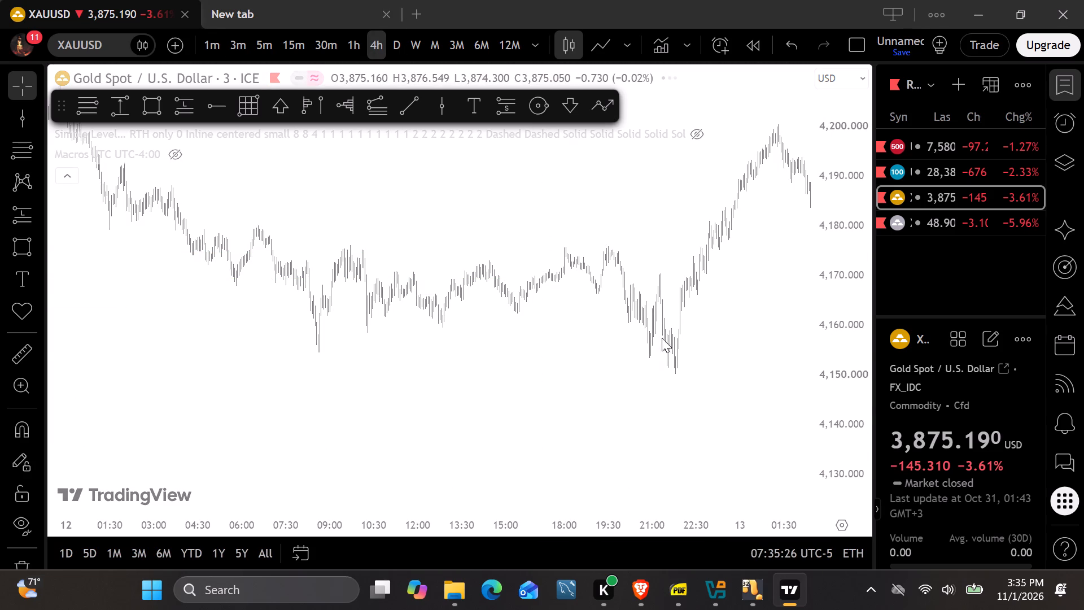
left_click_drag(172, 316, 861, 152)
left_click_drag(837, 154, 814, 600)
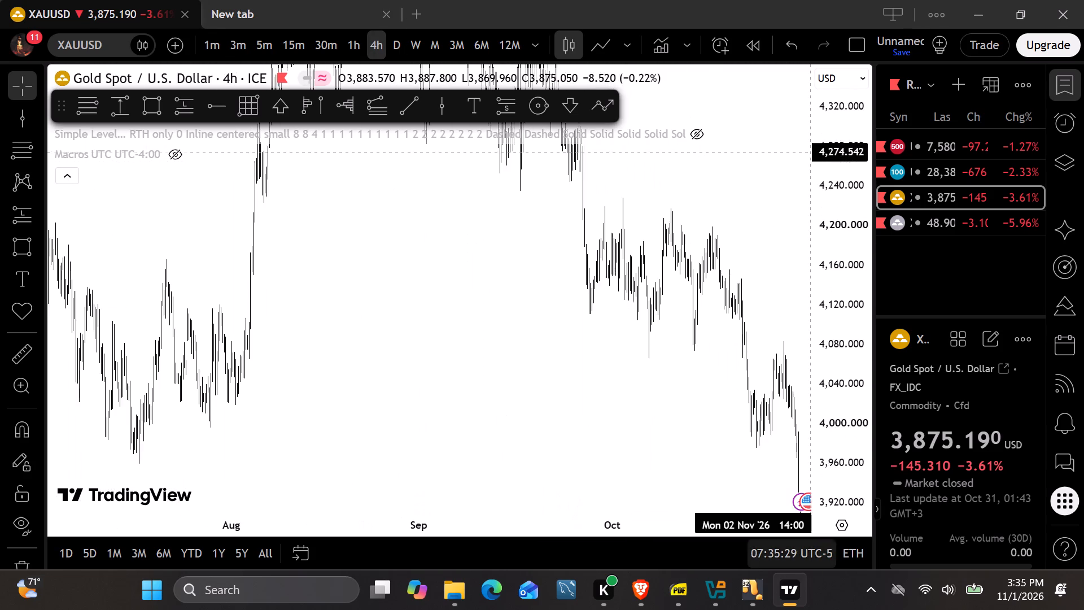
scroll(642, 352, "up", 5)
left_click_drag(596, 323, 0, 109)
left_click_drag(564, 285, 911, 396)
scroll(406, 292, "up", 5)
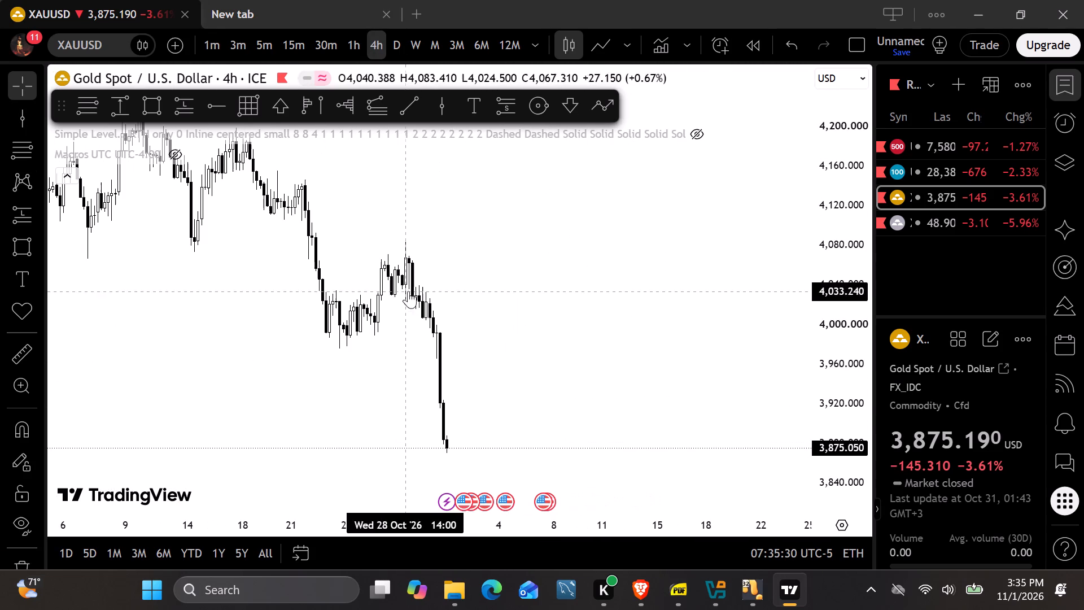
left_click_drag(471, 243, 657, 281)
scroll(337, 235, "up", 2)
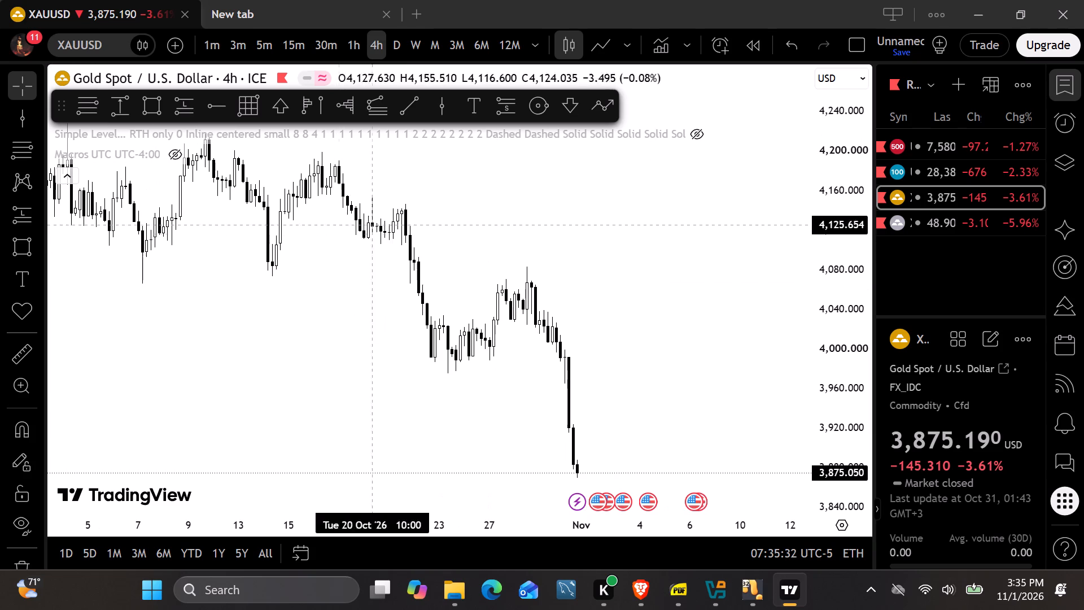
left_click_drag(837, 359, 824, 280)
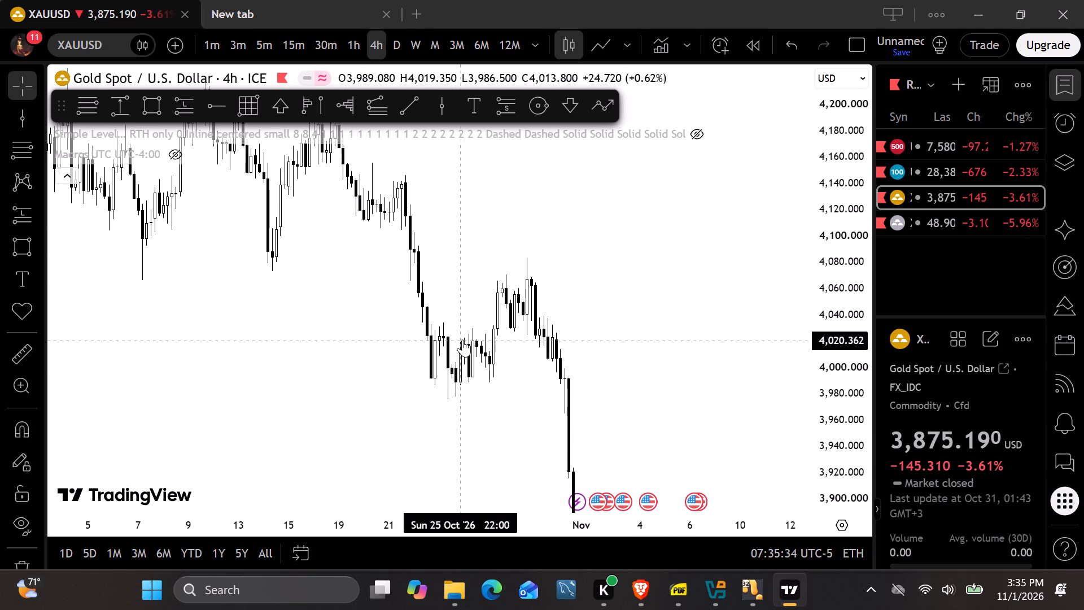
left_click(416, 98)
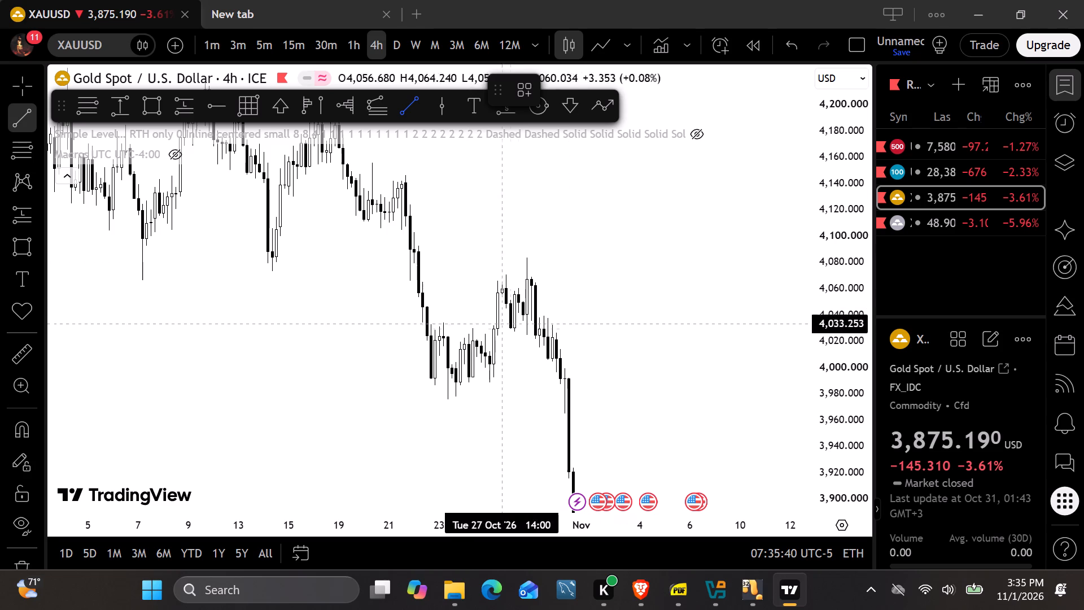
left_click(473, 330)
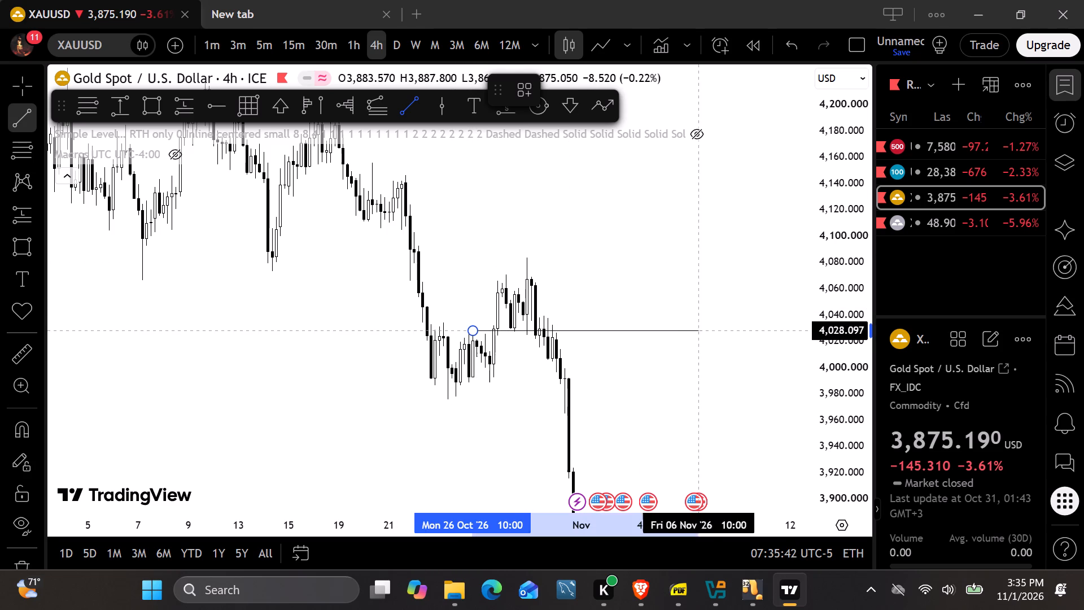
left_click(718, 332)
left_click(643, 245)
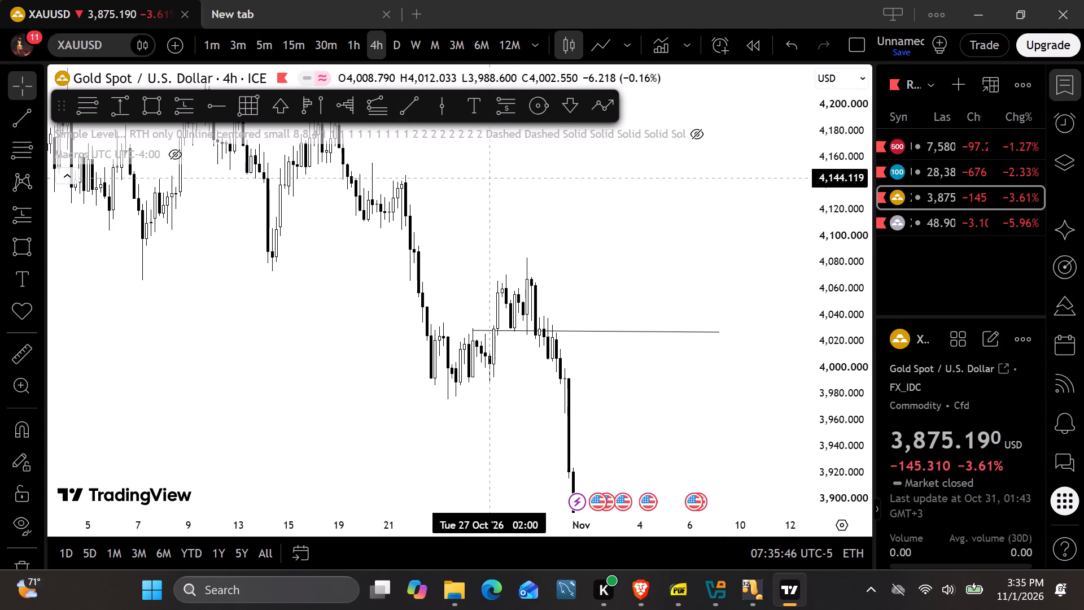
Place a horizontal ray at about 4,070.6, starting from the 27 October swing high.
left_click(217, 106)
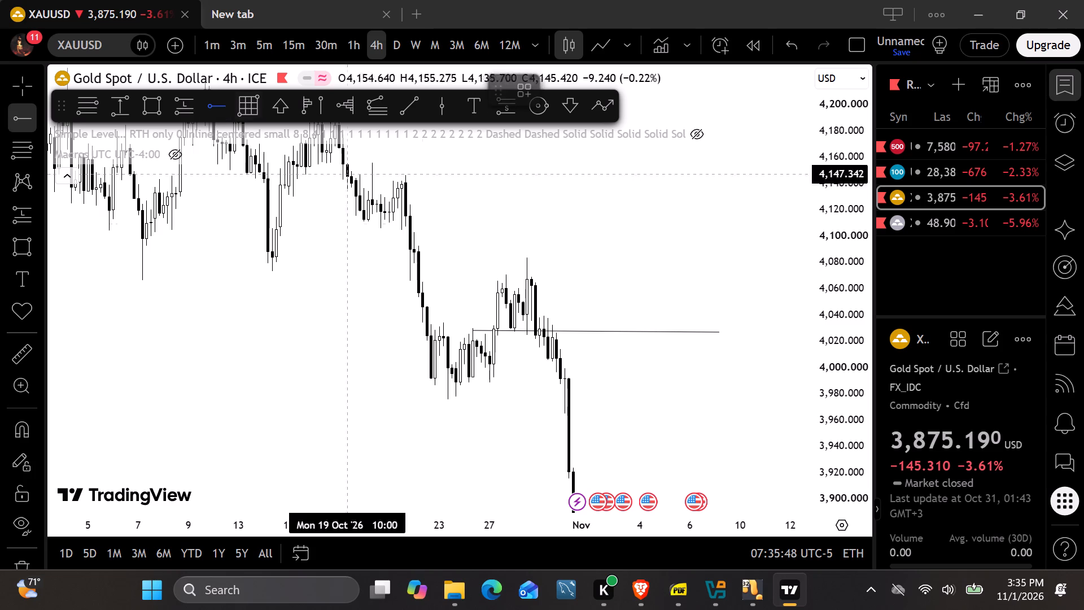
left_click(505, 274)
left_click(670, 244)
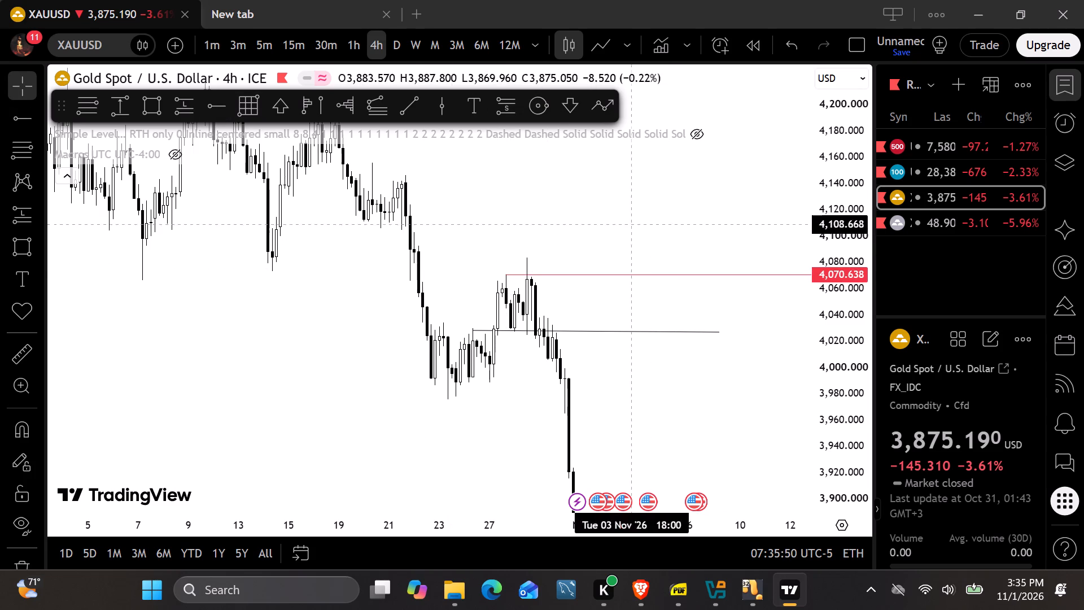
Place a horizontal ray at about 4,032, just above the trend line, starting from the 27 October 06:00 candle.
left_click(222, 109)
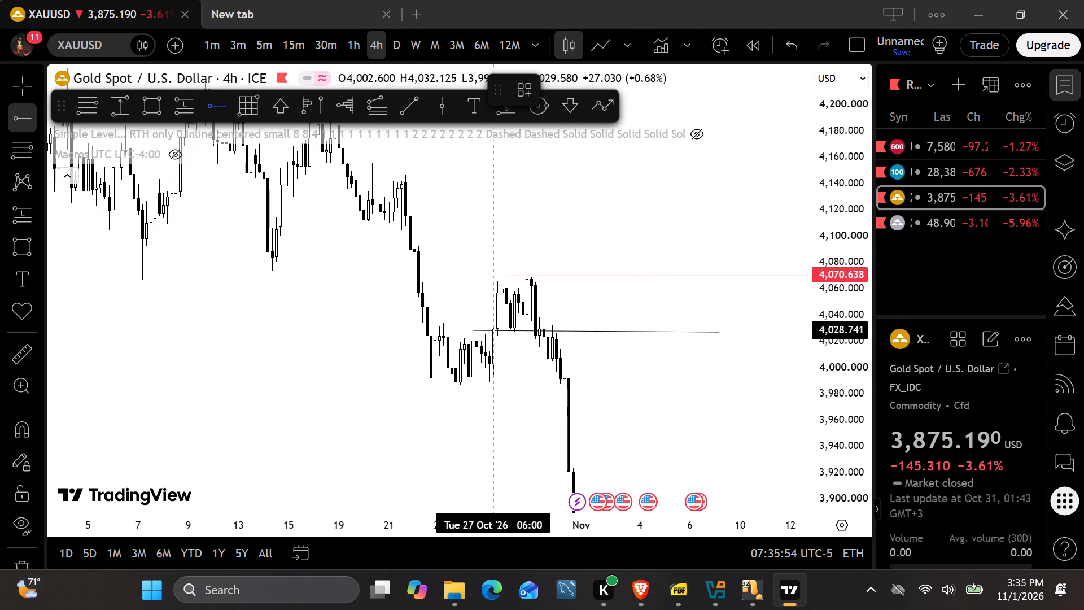
left_click(492, 326)
left_click(694, 295)
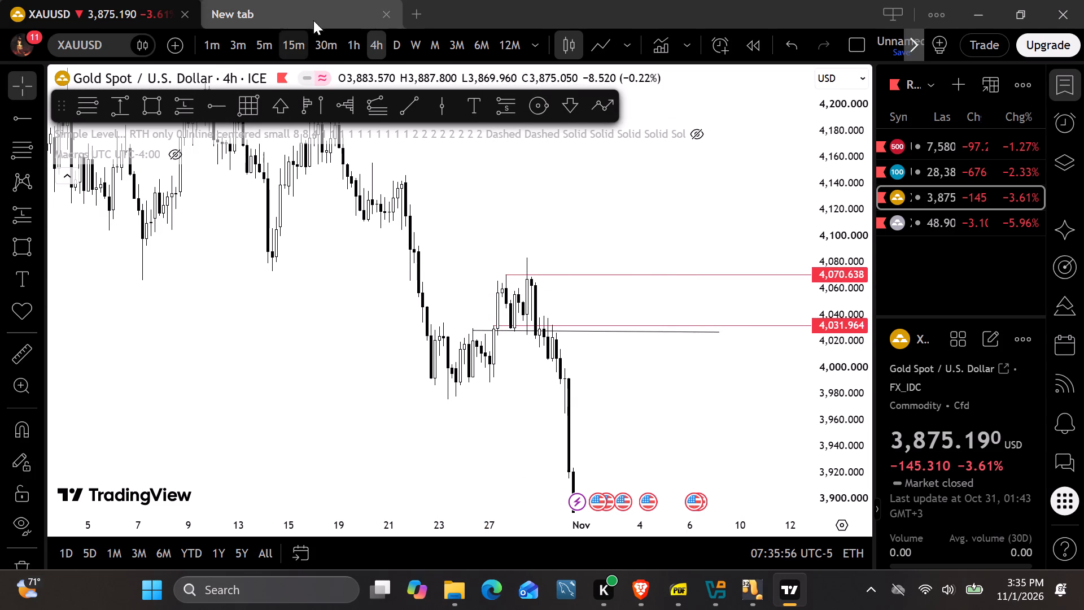
Switch gold to the 15-minute timeframe and close the unused blank tab.
left_click(303, 43)
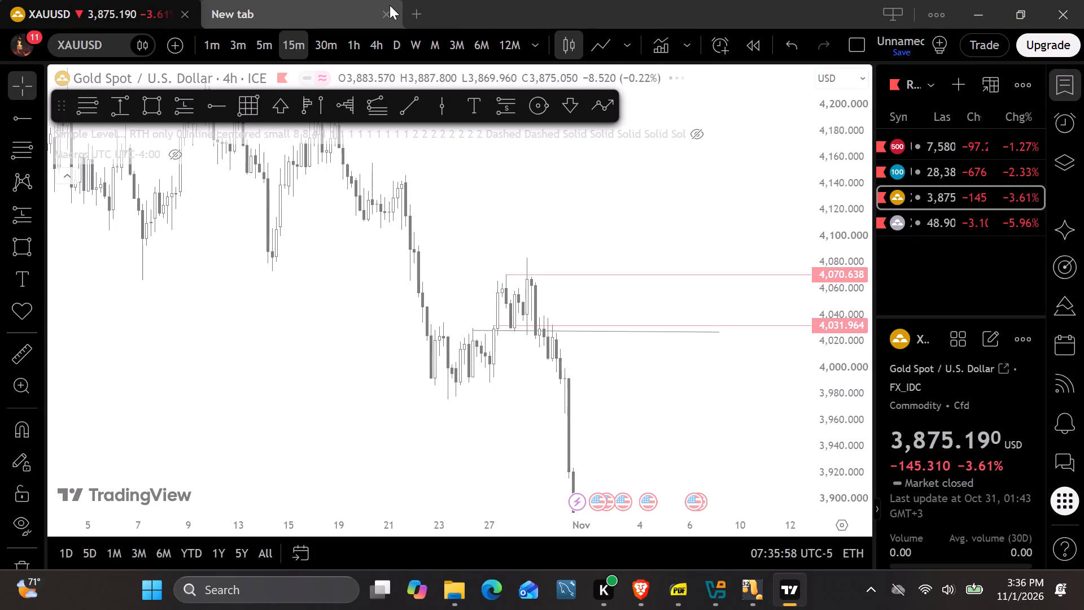
left_click(389, 7)
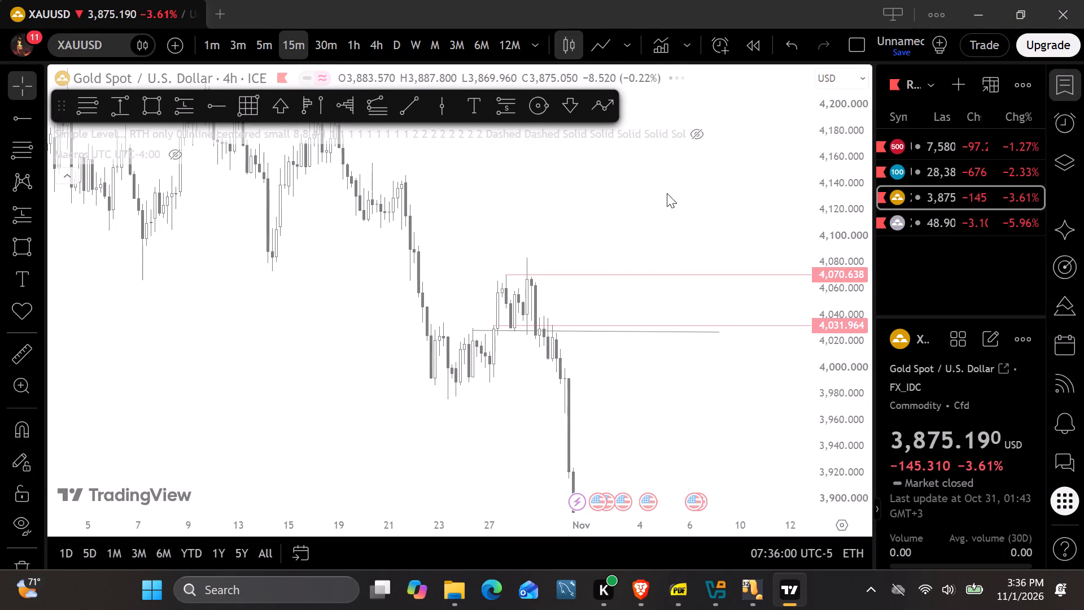
Examine gold's 27 to 29 October price action on the 15-minute timeframe around the trend line and the two horizontal rays.
scroll(677, 272, "down", 1)
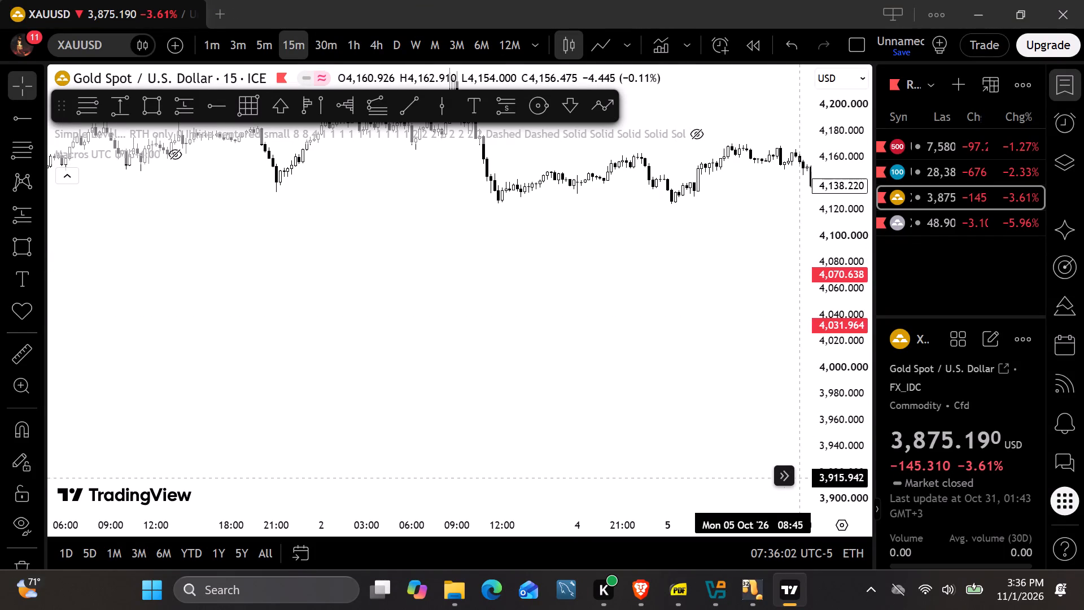
left_click(784, 474)
scroll(678, 393, "down", 18)
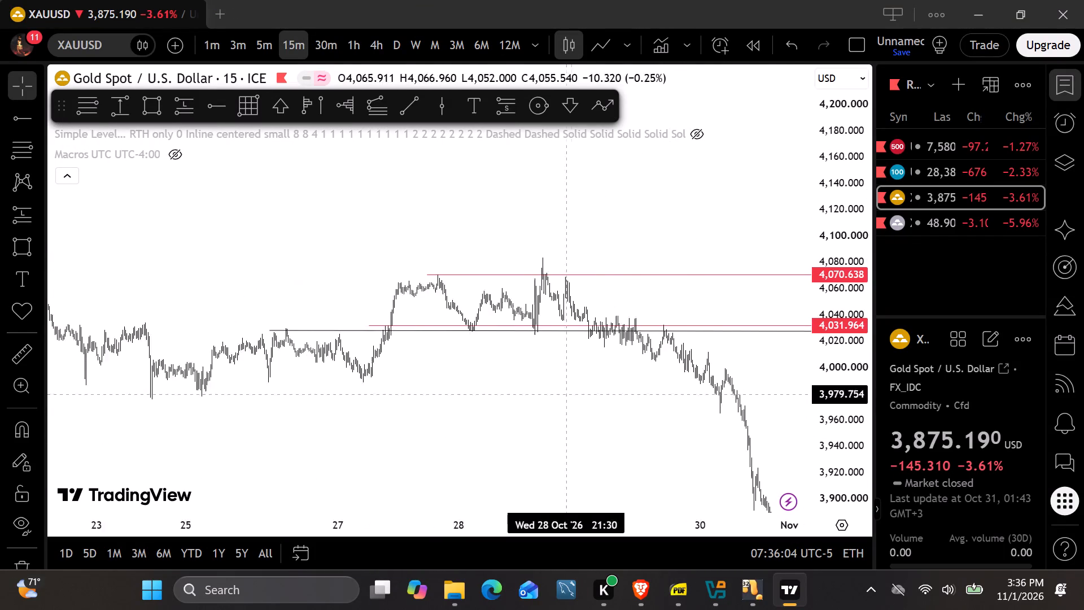
left_click_drag(578, 402, 573, 371)
left_click_drag(836, 435, 821, 195)
scroll(701, 156, "up", 9)
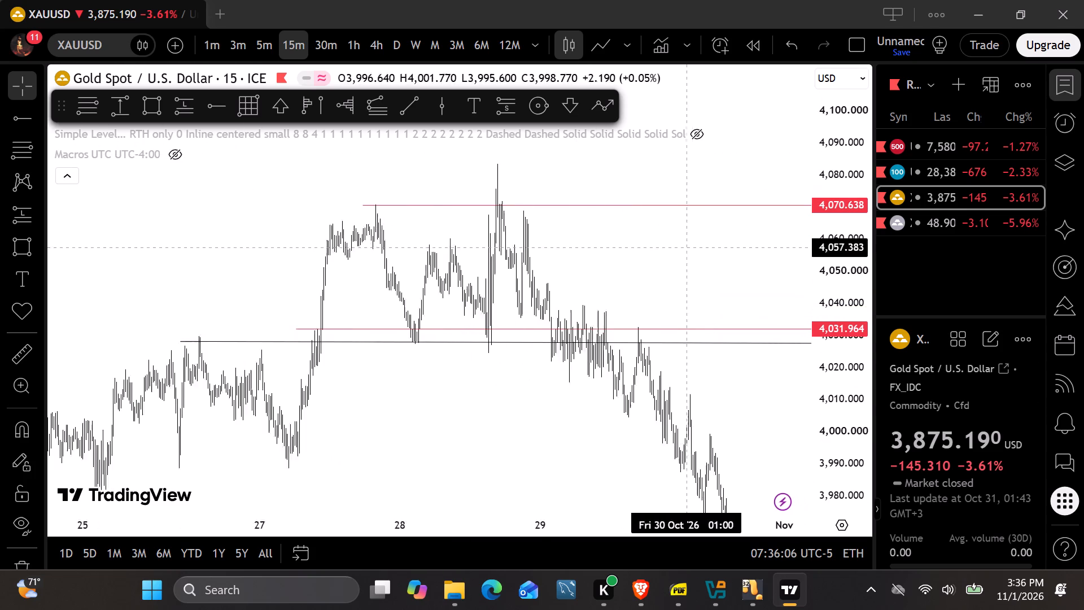
scroll(686, 248, "up", 1)
left_click_drag(631, 274, 1083, 246)
scroll(700, 179, "up", 4)
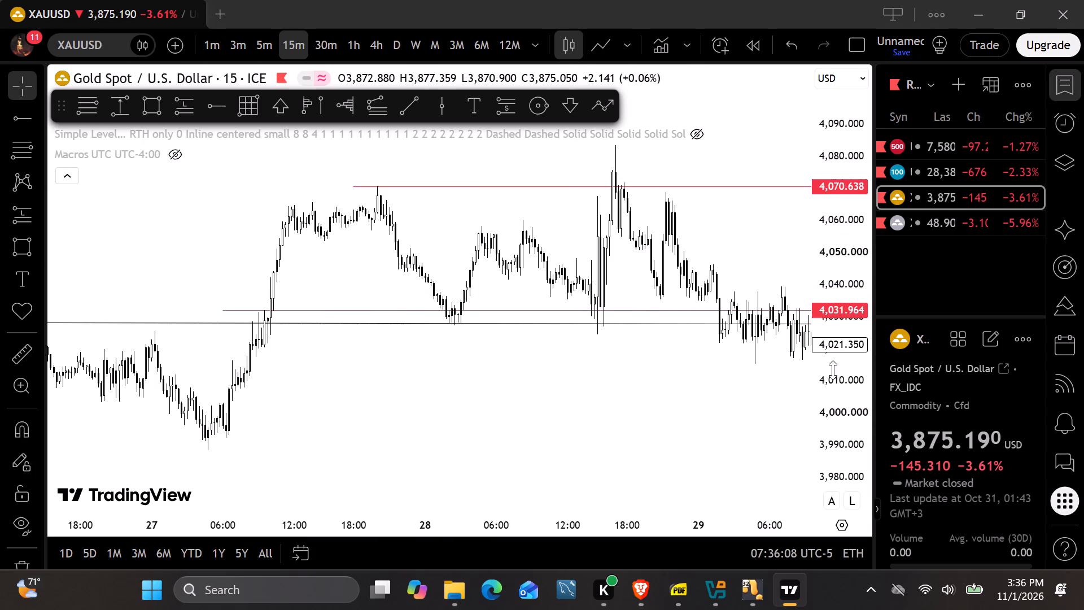
left_click_drag(824, 369, 849, 55)
scroll(739, 162, "up", 4)
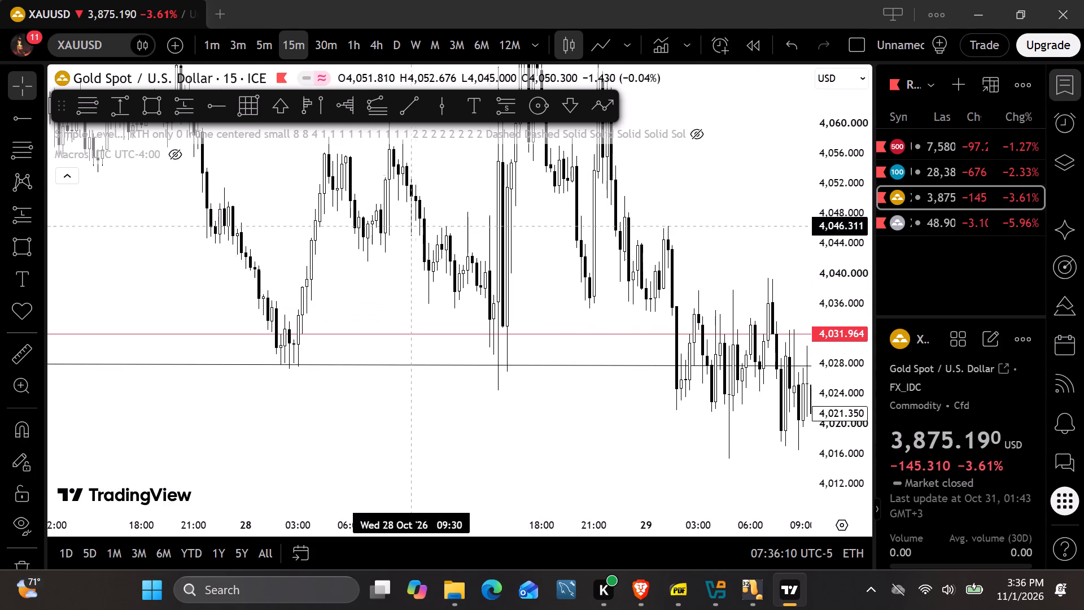
scroll(420, 170, "down", 5)
left_click_drag(828, 146, 834, 327)
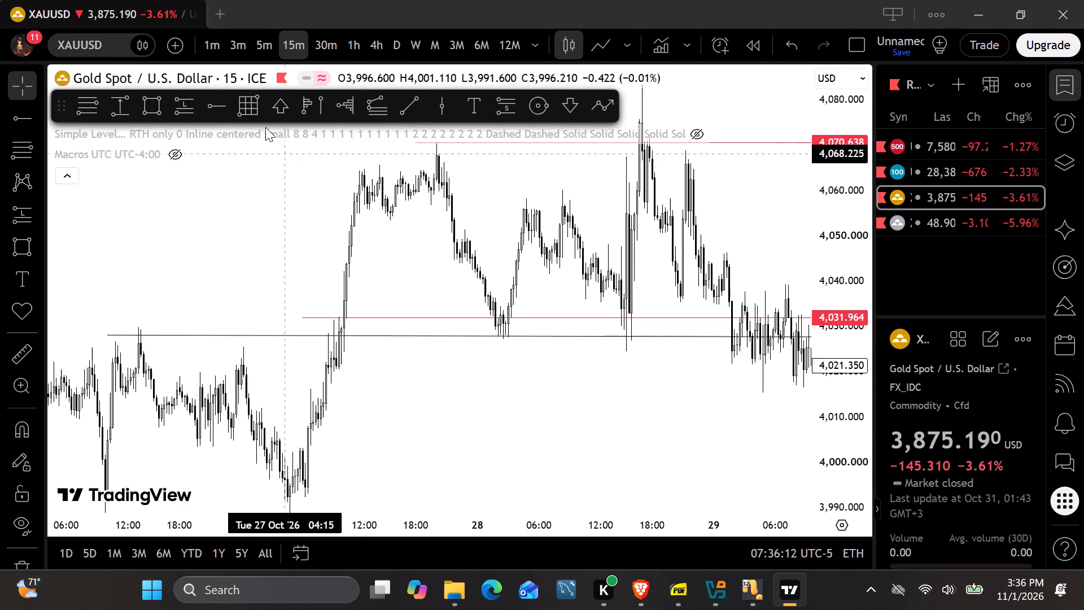
On gold's 5-minute timeframe, place a vertical line at 28 October 02:30, at the swing low reaching the trend line.
left_click(256, 53)
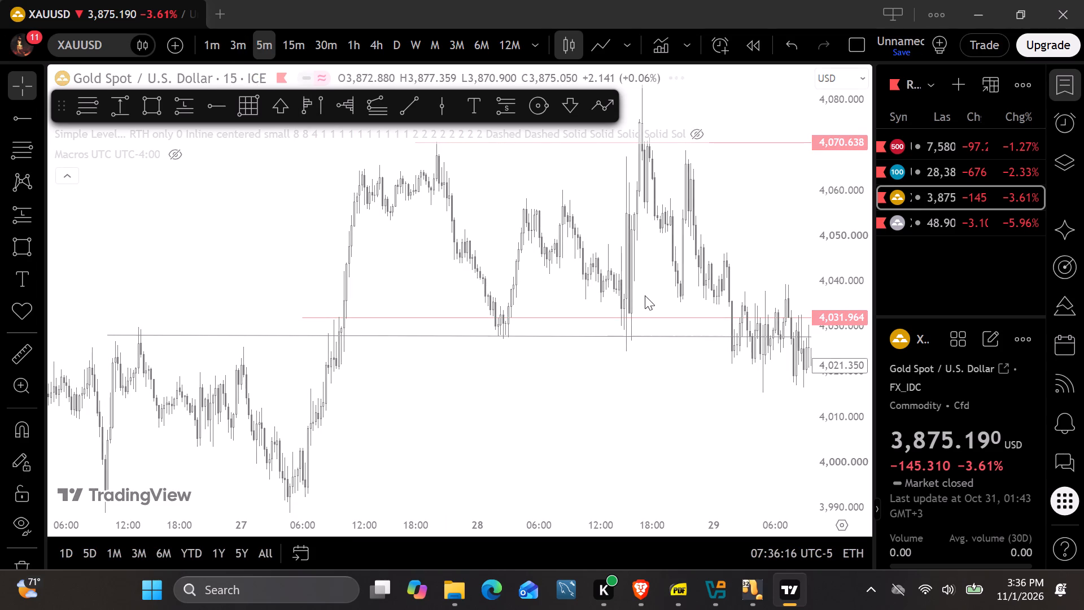
scroll(644, 295, "down", 6)
left_click_drag(658, 267, 0, 185)
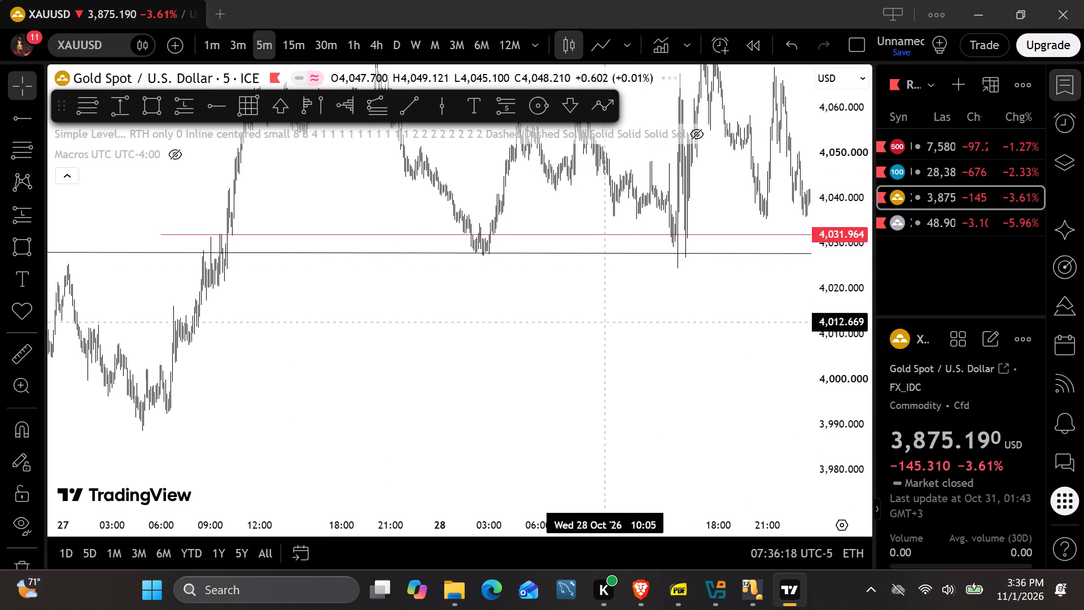
left_click_drag(457, 358, 384, 490)
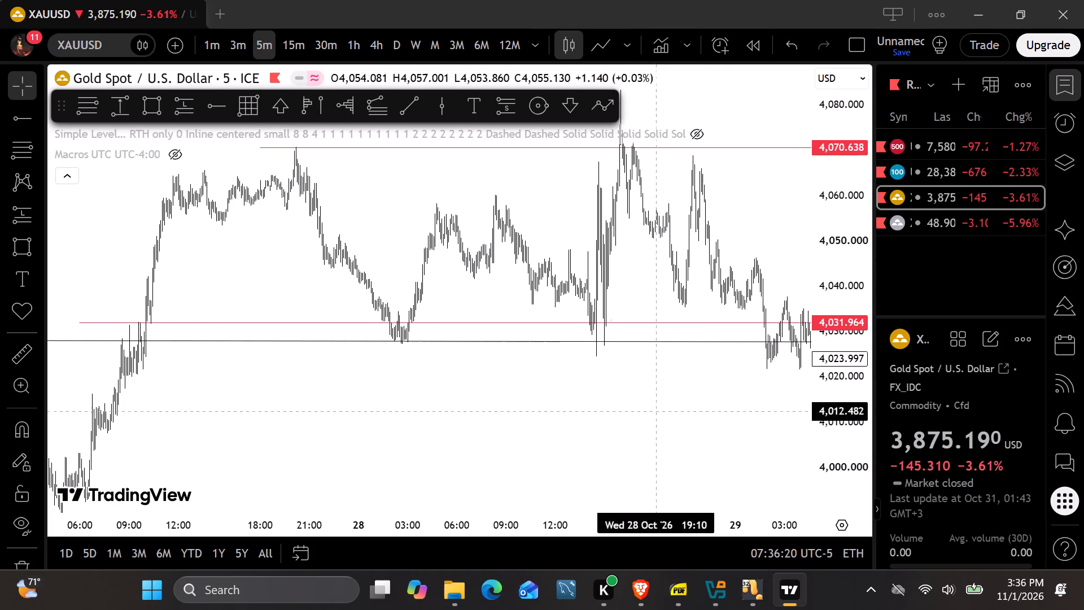
left_click_drag(845, 411, 838, 157)
scroll(528, 142, "up", 4)
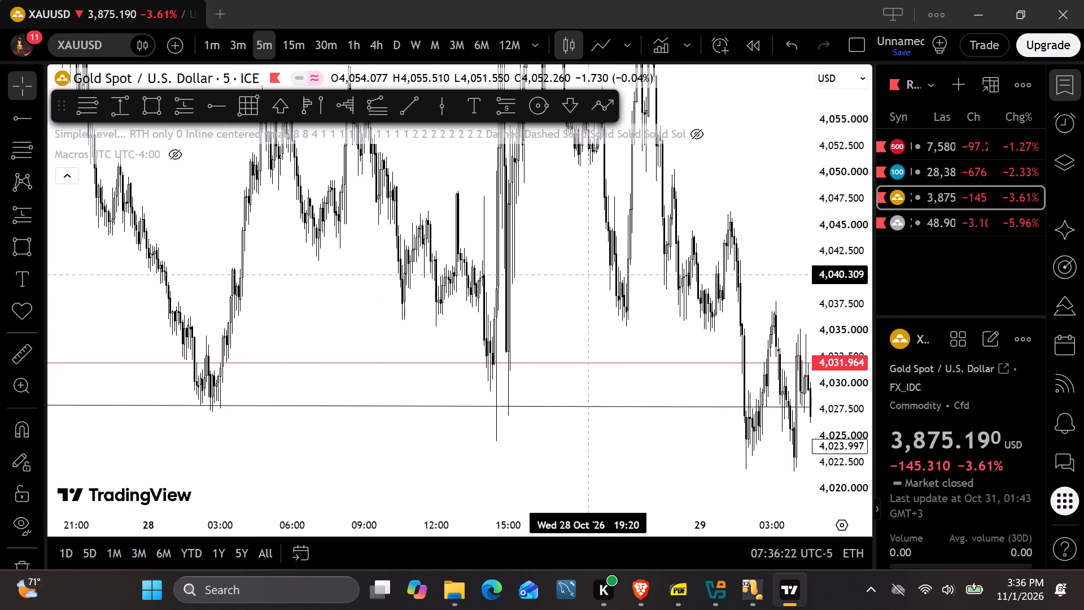
left_click_drag(589, 276, 753, 347)
left_click(436, 104)
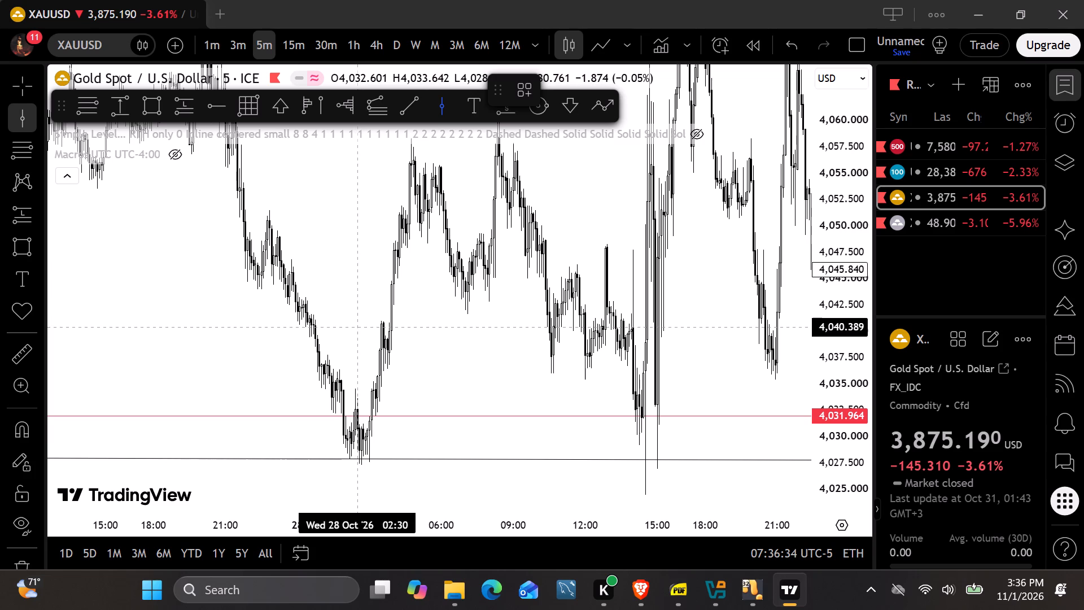
left_click(359, 328)
Place a second vertical line at 28 October 03:00, just before price rises away from the trend line.
left_click_drag(467, 334, 753, 279)
scroll(462, 259, "up", 5)
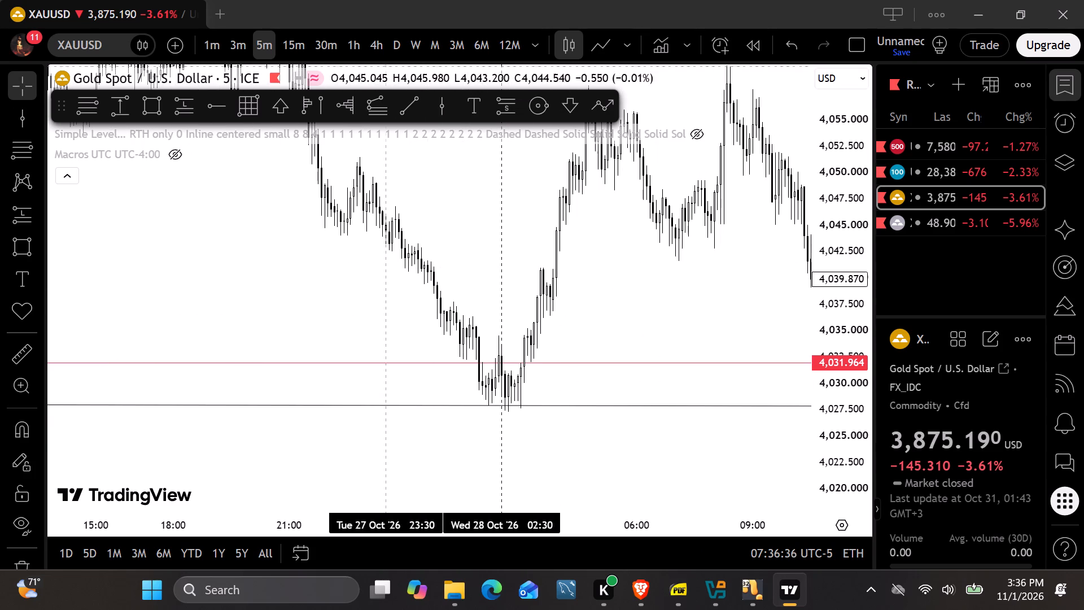
scroll(279, 168, "up", 2)
left_click(439, 99)
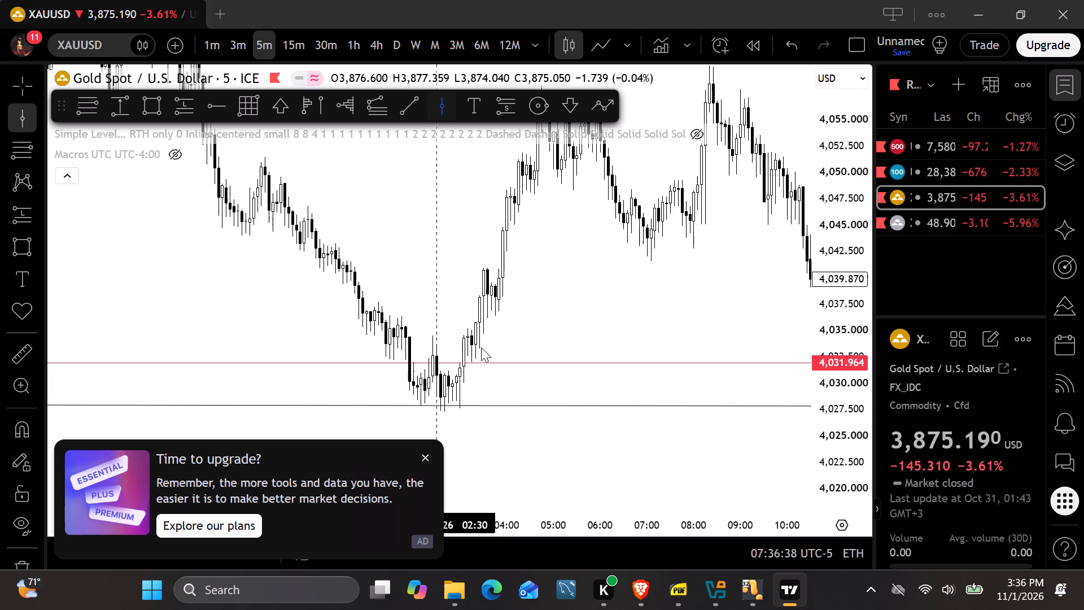
left_click(461, 369)
left_click(603, 285)
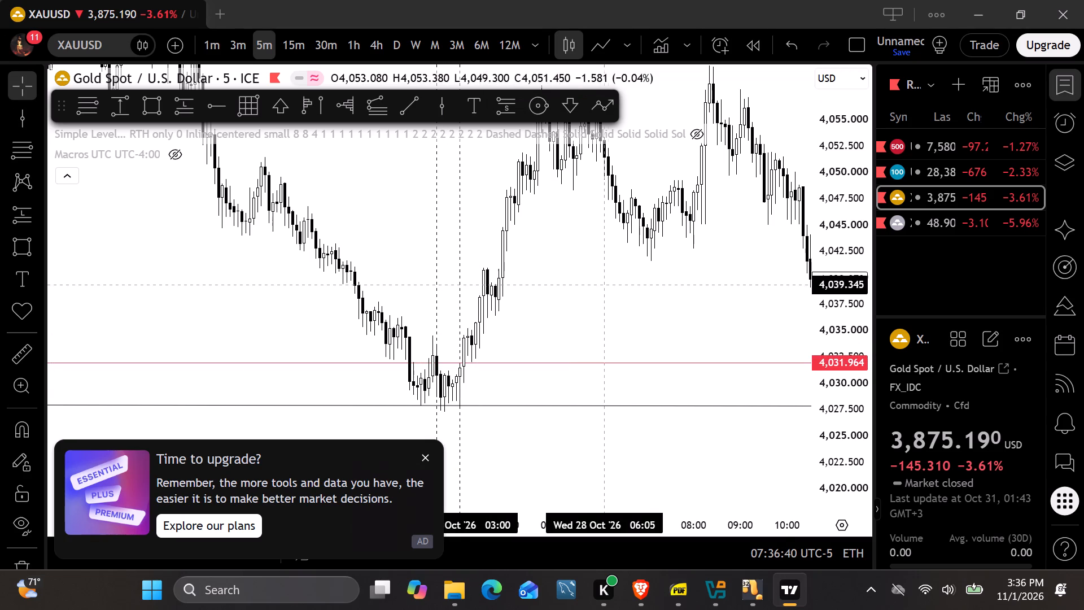
Switch gold to the 1-minute timeframe and dismiss the upgrade advert.
left_click_drag(818, 382, 826, 243)
left_click_drag(655, 303, 753, 175)
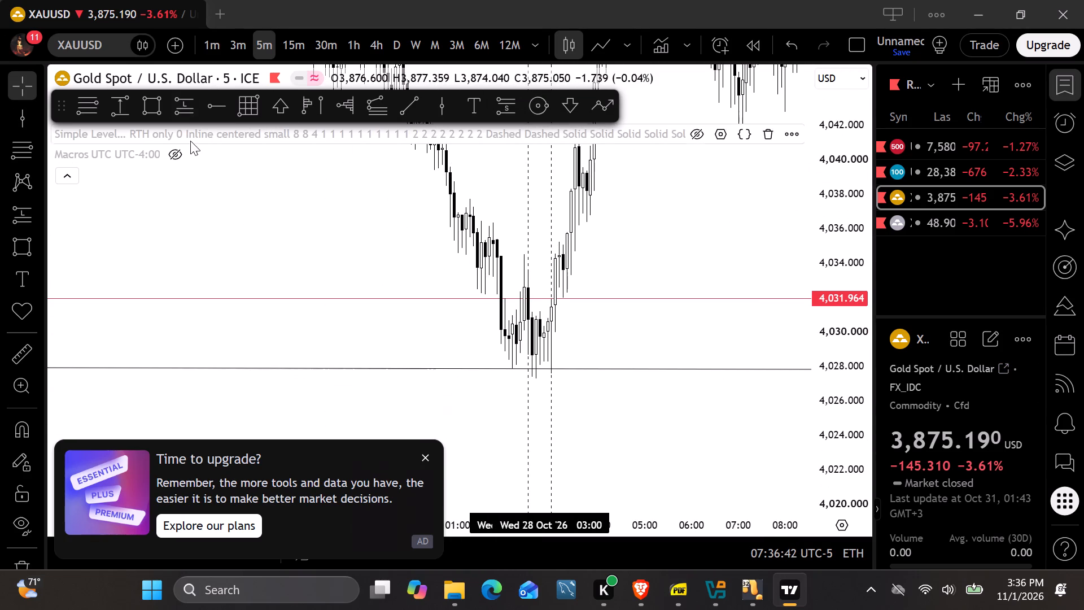
left_click(213, 41)
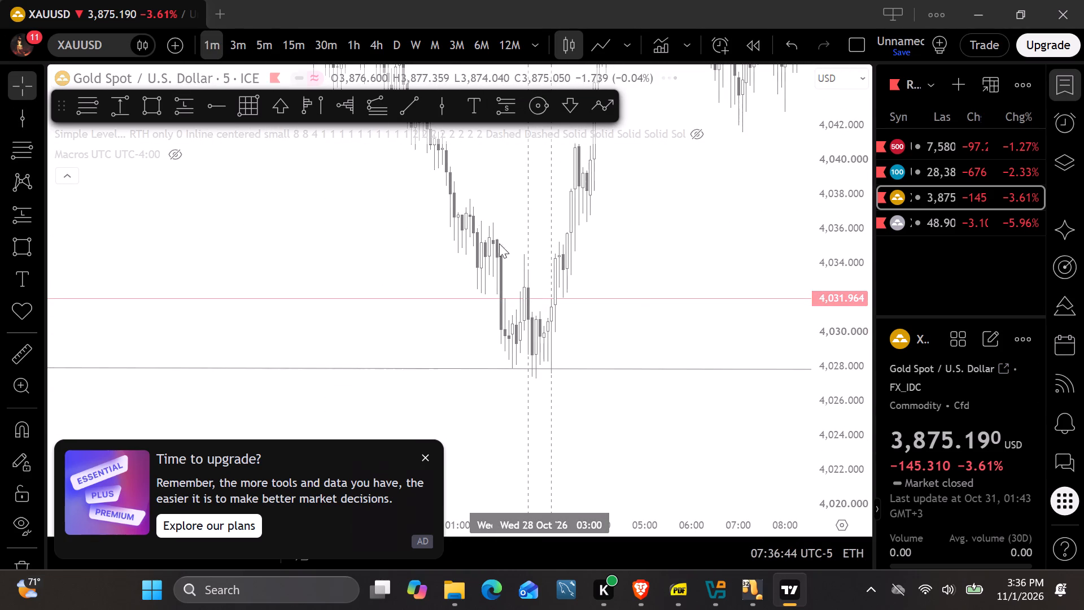
left_click(427, 455)
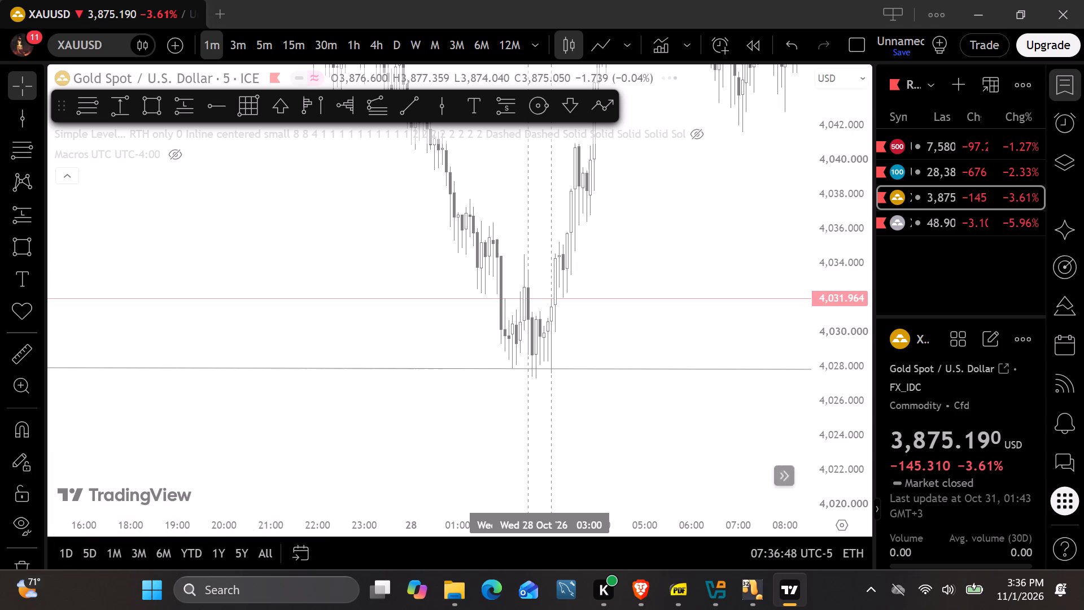
Draw a nearly flat trend line under the 28 October lows, from 02:09 at about 4,027.8 to about 03:45.
left_click(794, 476)
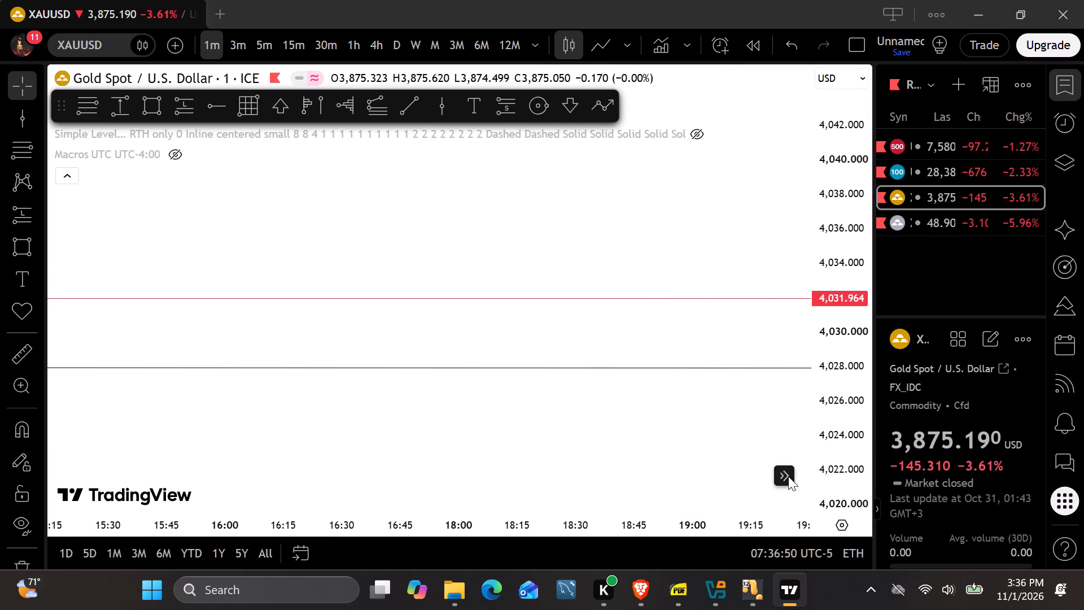
left_click(788, 475)
scroll(471, 403, "down", 20)
scroll(471, 403, "down", 7)
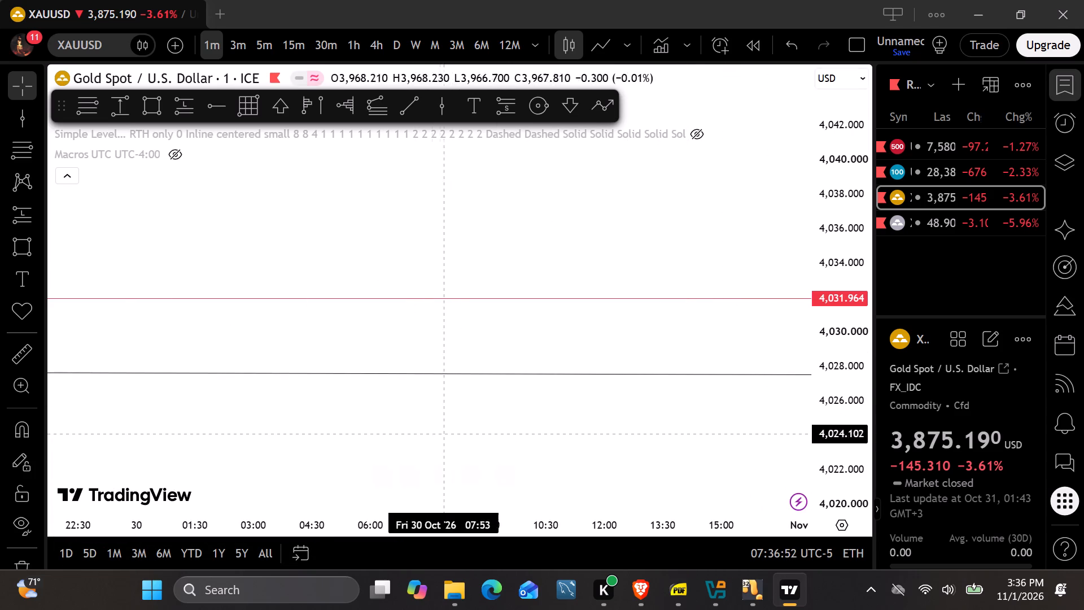
left_click_drag(398, 442, 1083, 411)
left_click_drag(396, 386, 1083, 316)
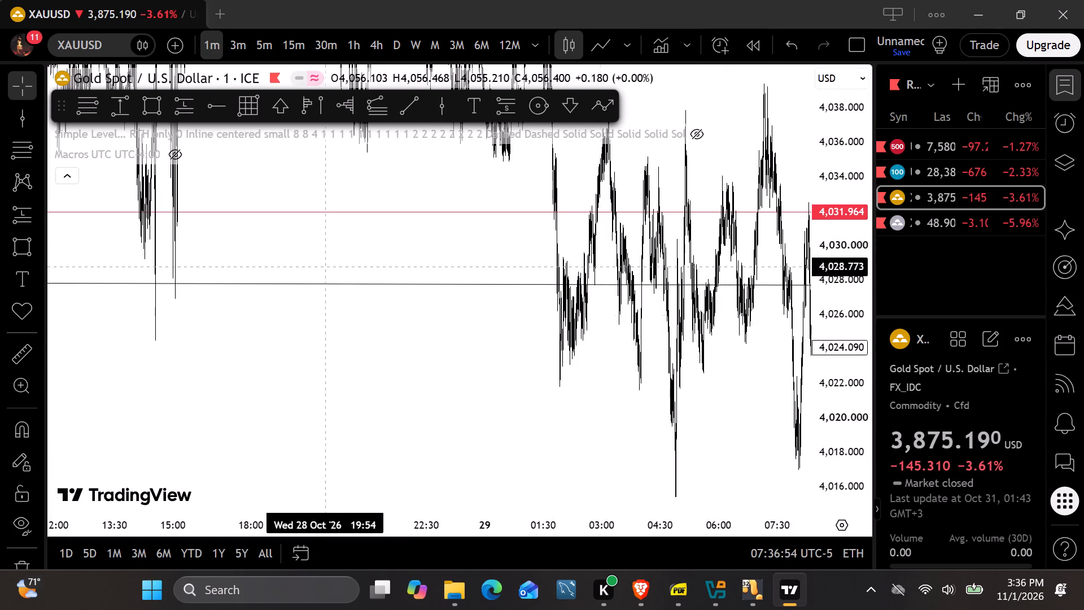
left_click_drag(258, 377, 967, 413)
left_click_drag(282, 371, 779, 398)
scroll(448, 297, "up", 7)
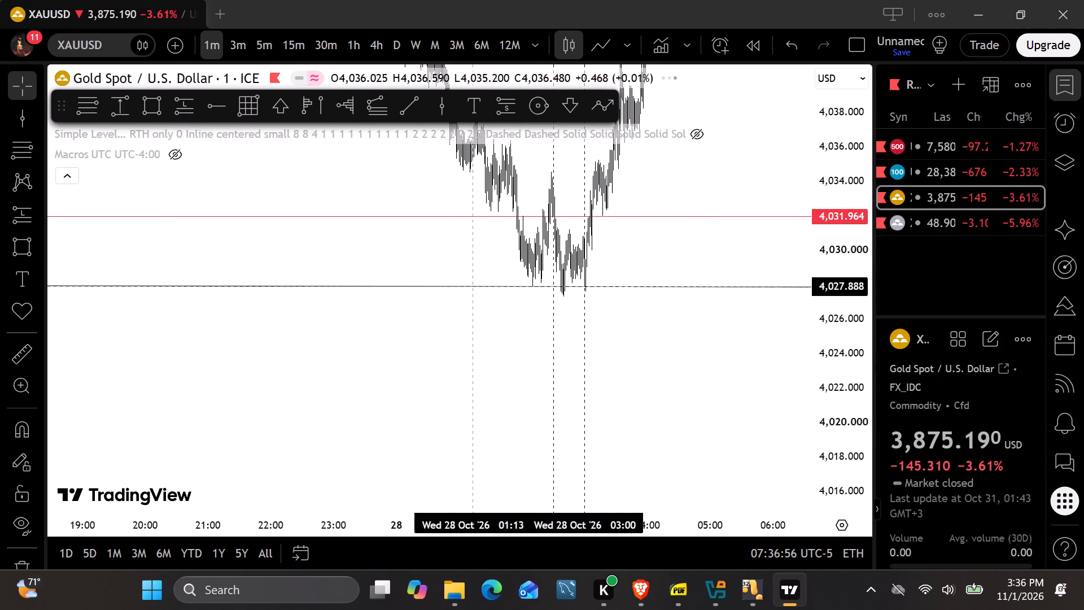
scroll(478, 292, "up", 5)
left_click_drag(519, 332, 709, 345)
left_click_drag(822, 445, 831, 420)
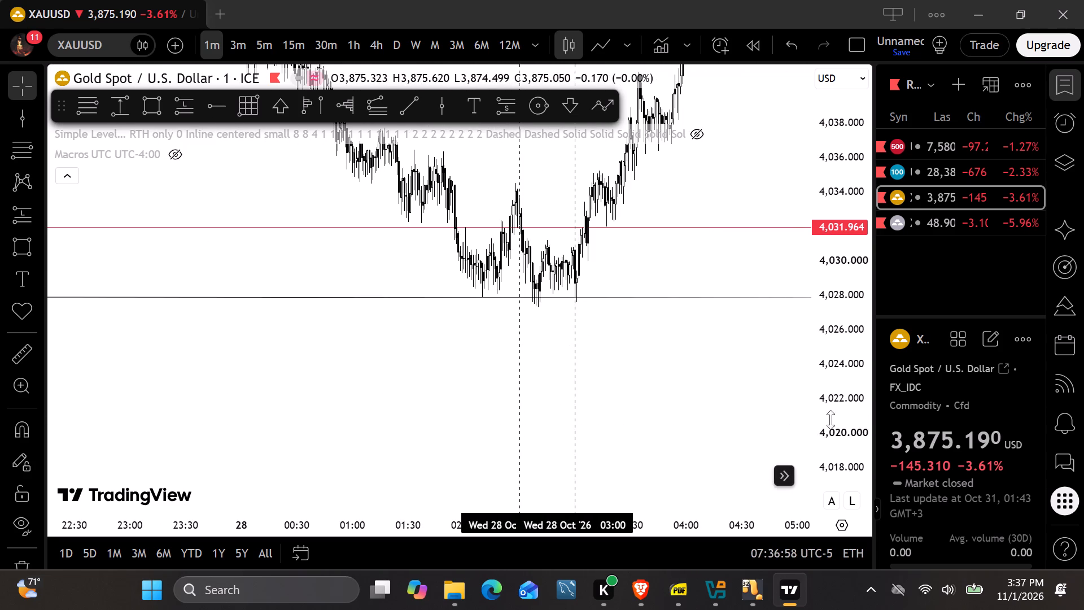
left_click_drag(831, 420, 841, 183)
scroll(612, 330, "up", 5)
left_click_drag(481, 380, 621, 503)
scroll(466, 241, "up", 3)
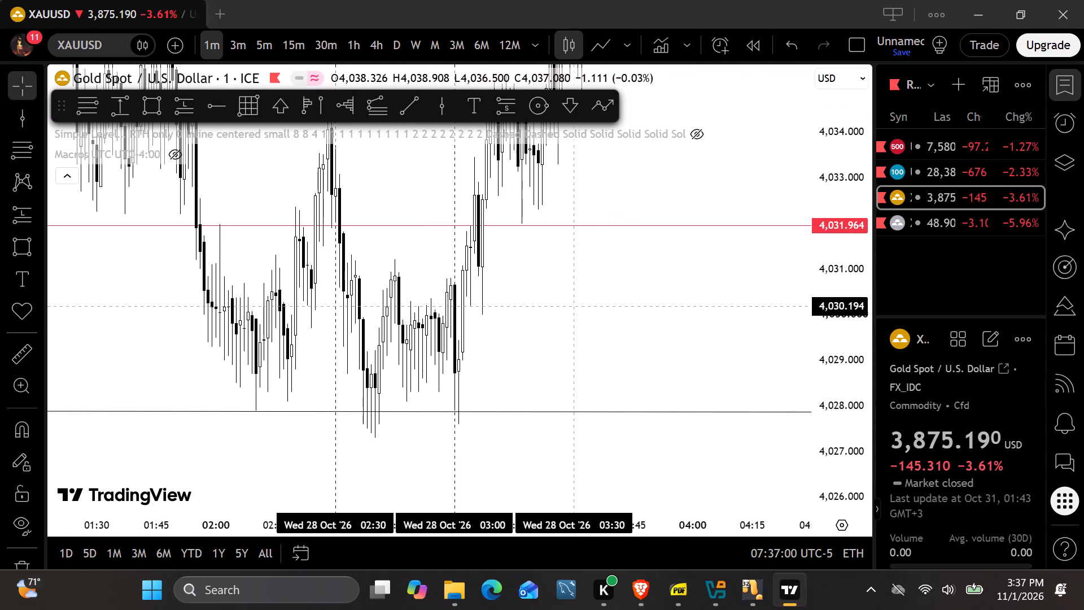
left_click_drag(646, 298, 738, 305)
left_click(410, 101)
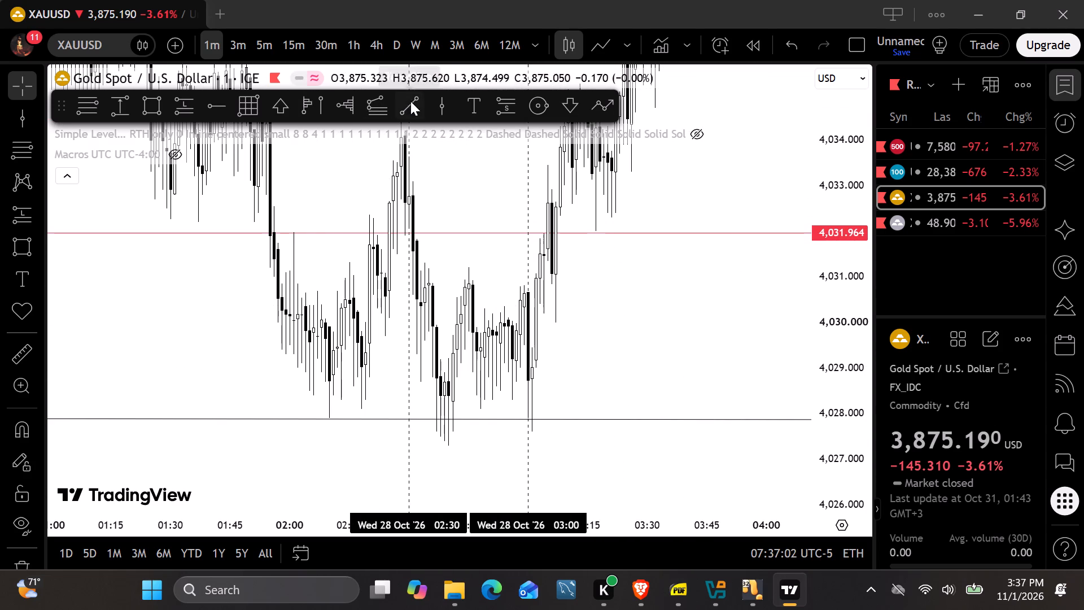
left_click(326, 421)
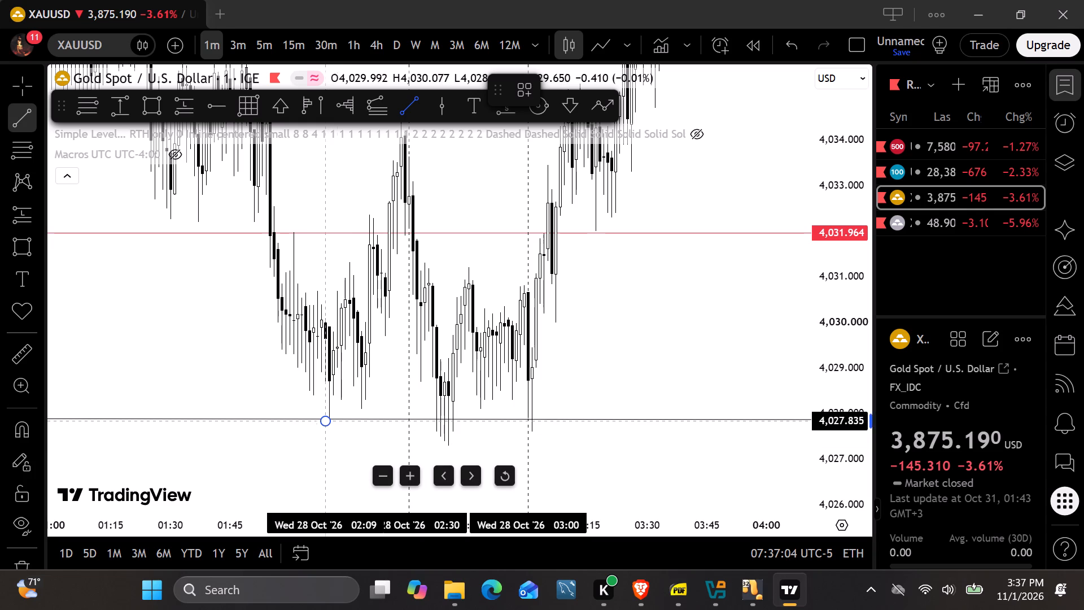
left_click_drag(709, 417, 708, 423)
left_click(710, 352)
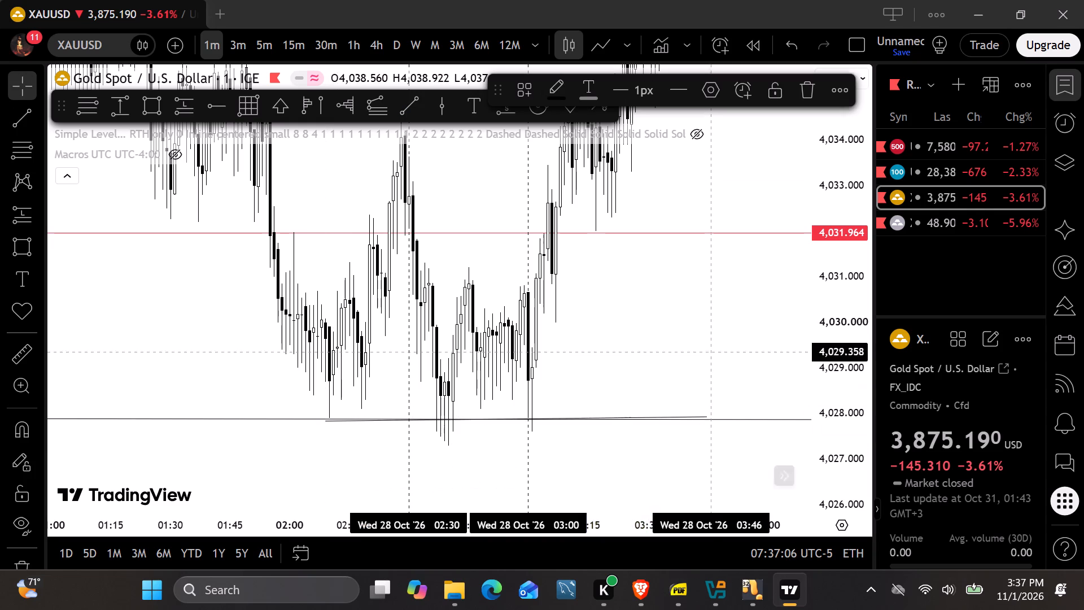
Draw a flat trend line at about 4,030.9 from the 02:35 candle on 28 October to about 03:23.
left_click_drag(629, 321, 676, 356)
scroll(473, 224, "up", 3)
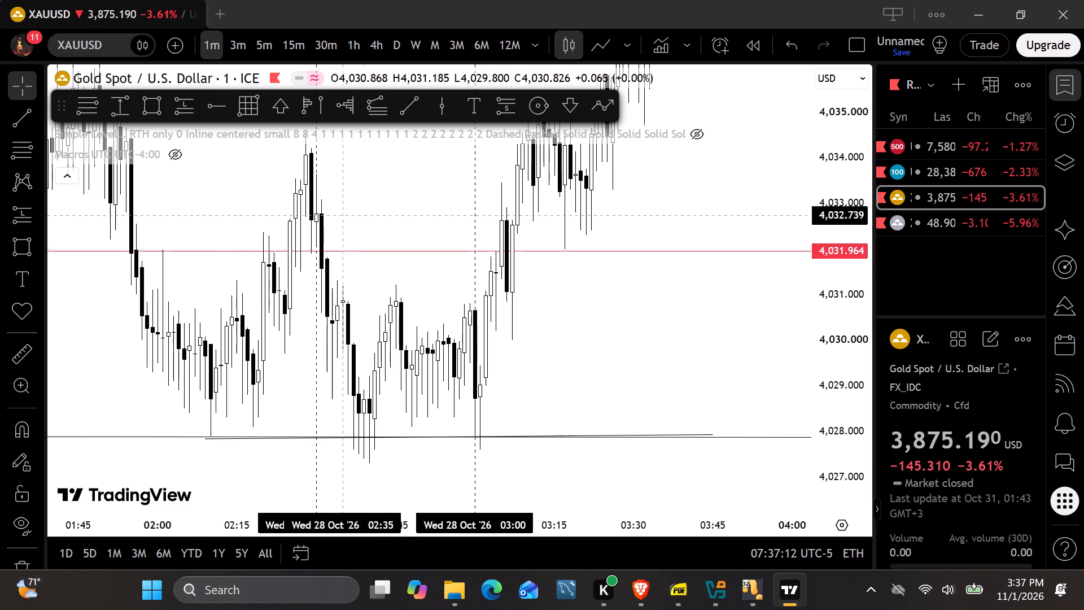
left_click(403, 104)
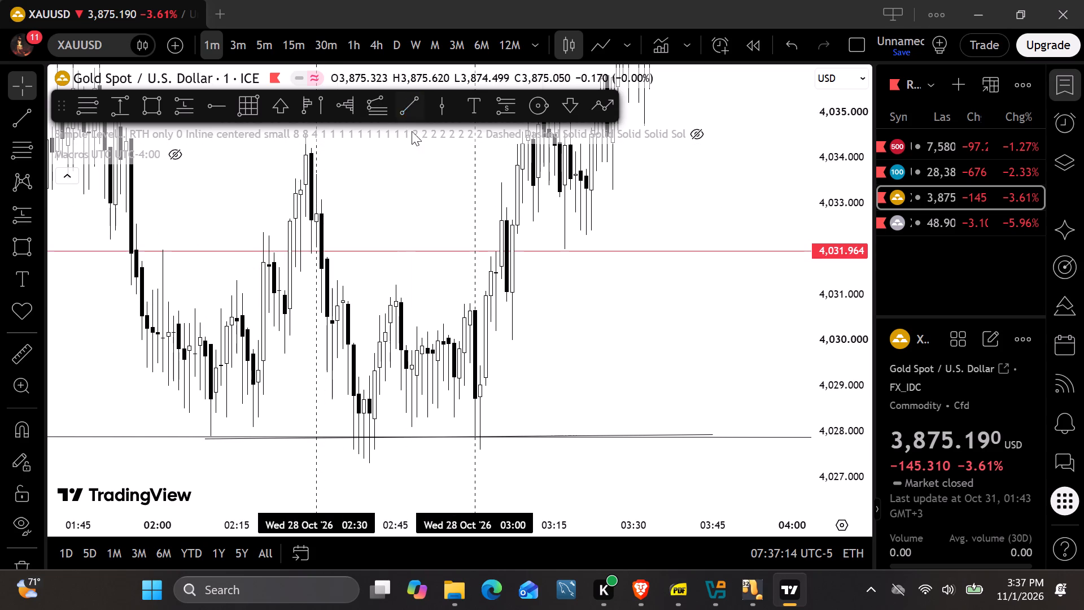
left_click(342, 298)
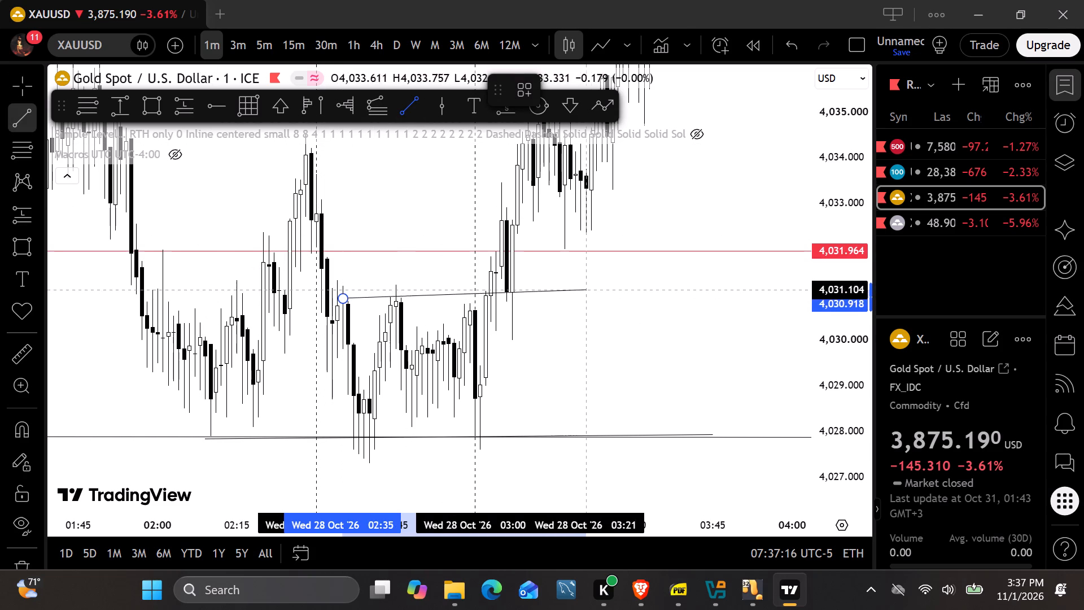
left_click(595, 299)
left_click(629, 263)
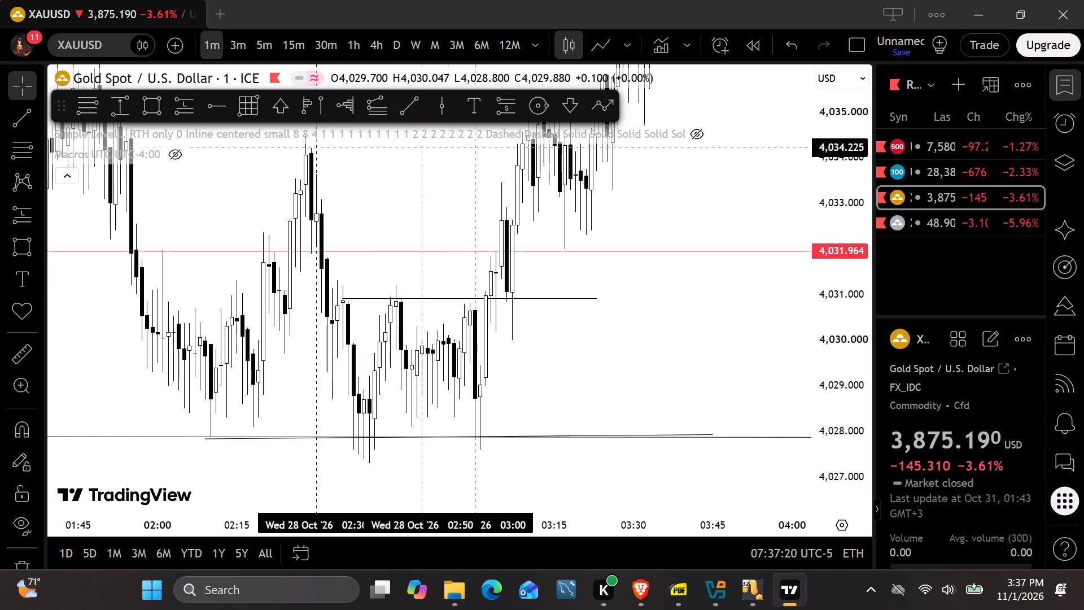
Place a horizontal ray at about 4,029.544, starting at the large down candle near 28 October 03:00.
left_click(210, 103)
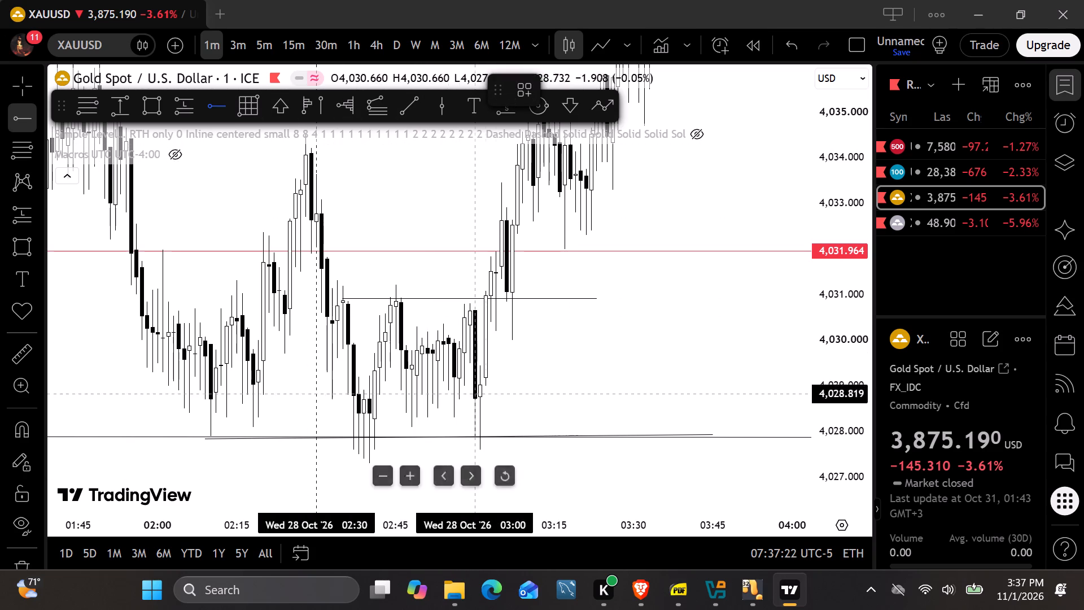
left_click(469, 361)
left_click(579, 406)
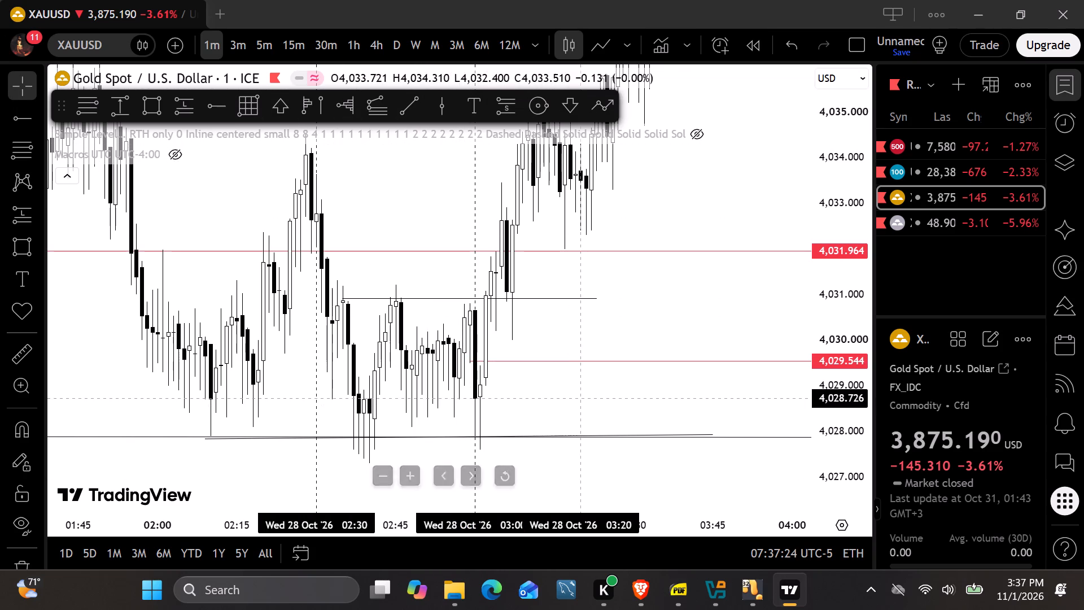
Draw a rectangle from 28 October 03:01 at about 4,029.544 to 03:31 at about 4,030.417.
left_click_drag(587, 402, 582, 441)
left_click(338, 164)
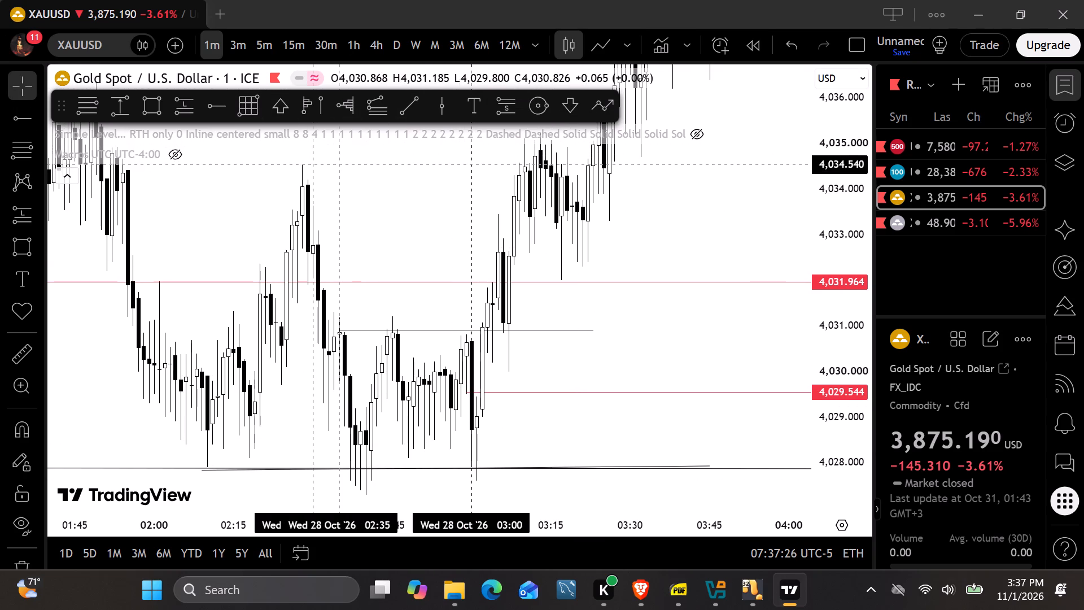
left_click(157, 103)
left_click(476, 393)
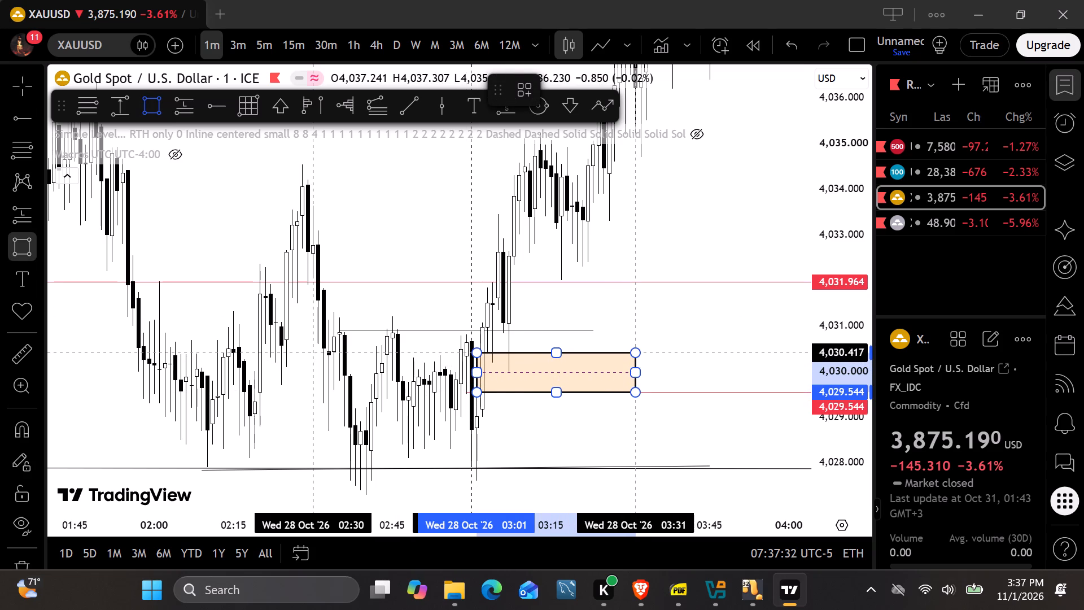
left_click(635, 353)
left_click(681, 305)
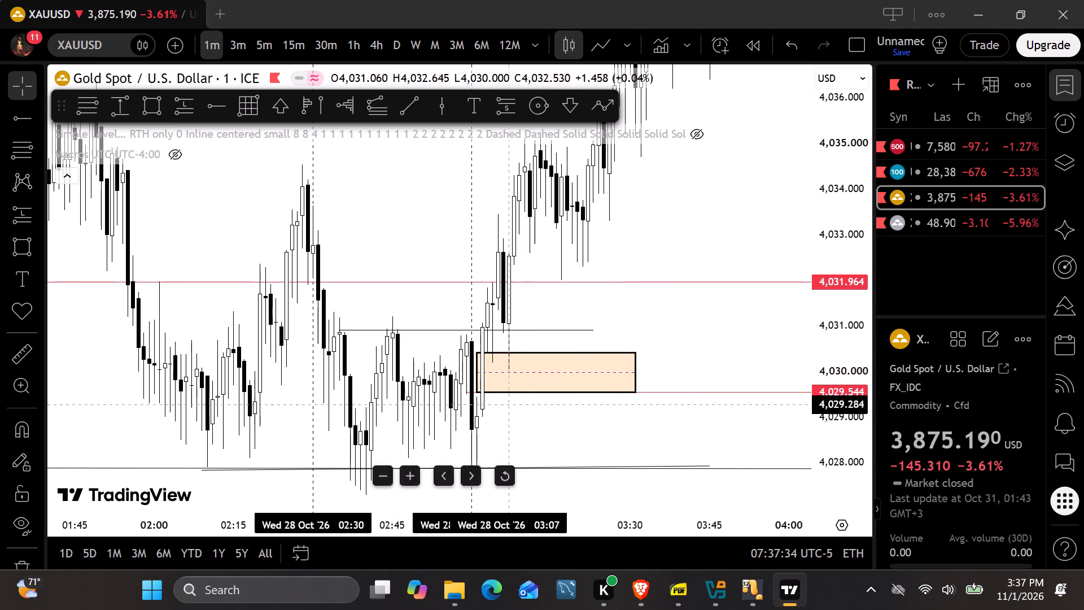
Extend the rectangle back to 03:00, its base to about 4,029.451 and its upper edge to the short flat trend line.
left_click(479, 387)
left_click_drag(477, 393, 470, 398)
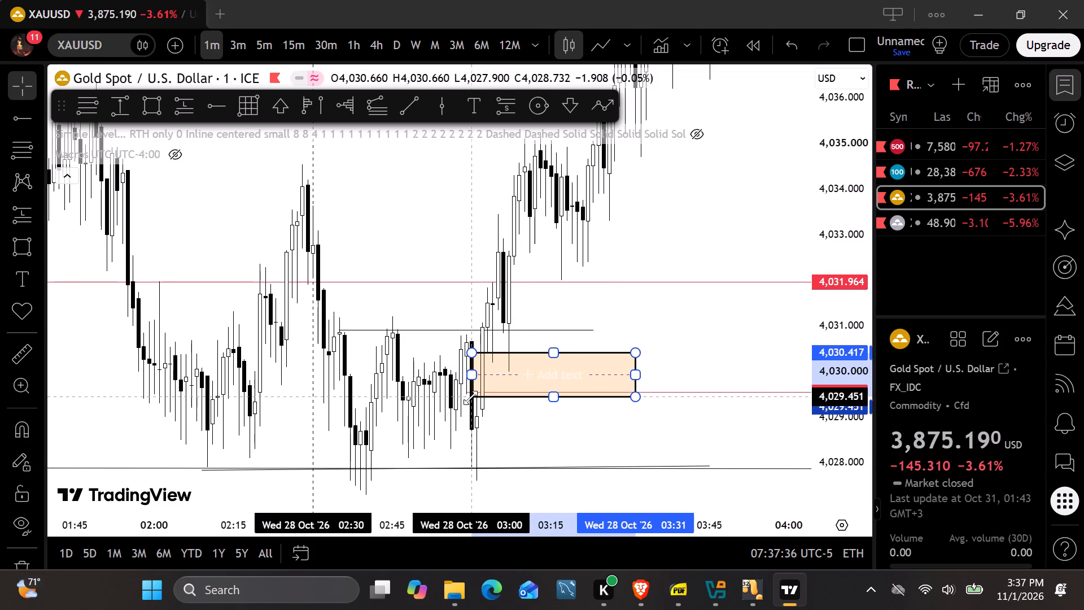
left_click_drag(470, 398, 471, 396)
left_click(654, 307)
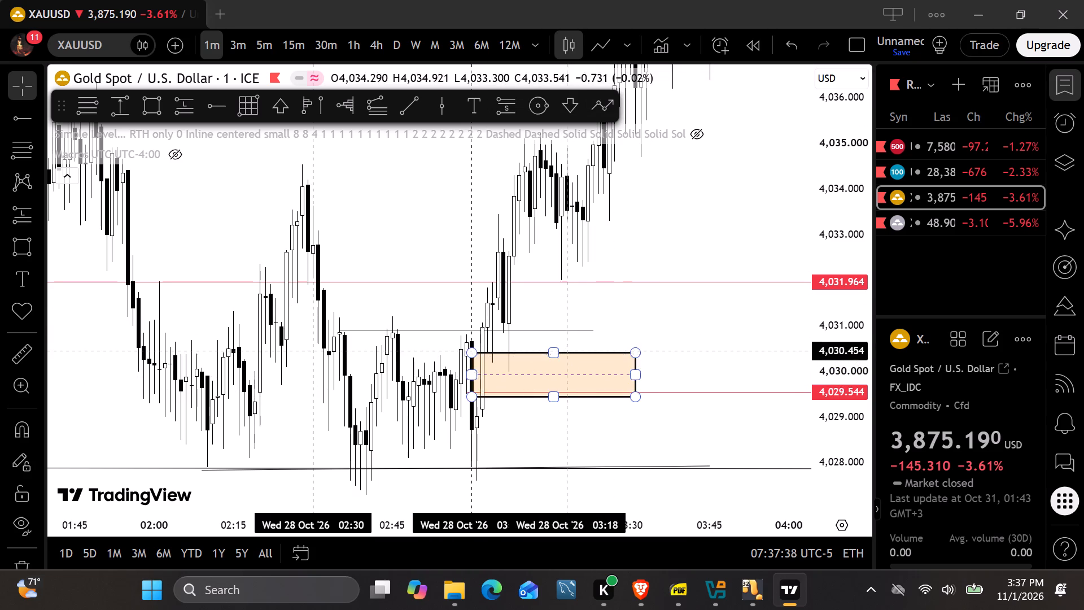
left_click_drag(555, 351, 558, 330)
left_click(683, 356)
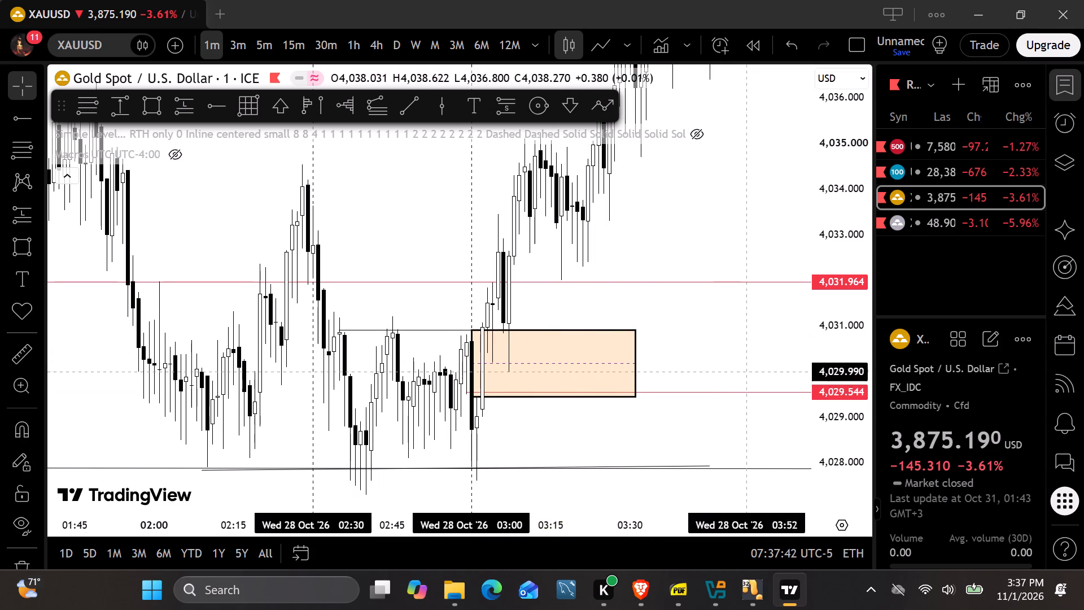
Place a long position at 28 October 03:06 with its entry at about 4,030.157, inside the rectangle.
left_click(190, 110)
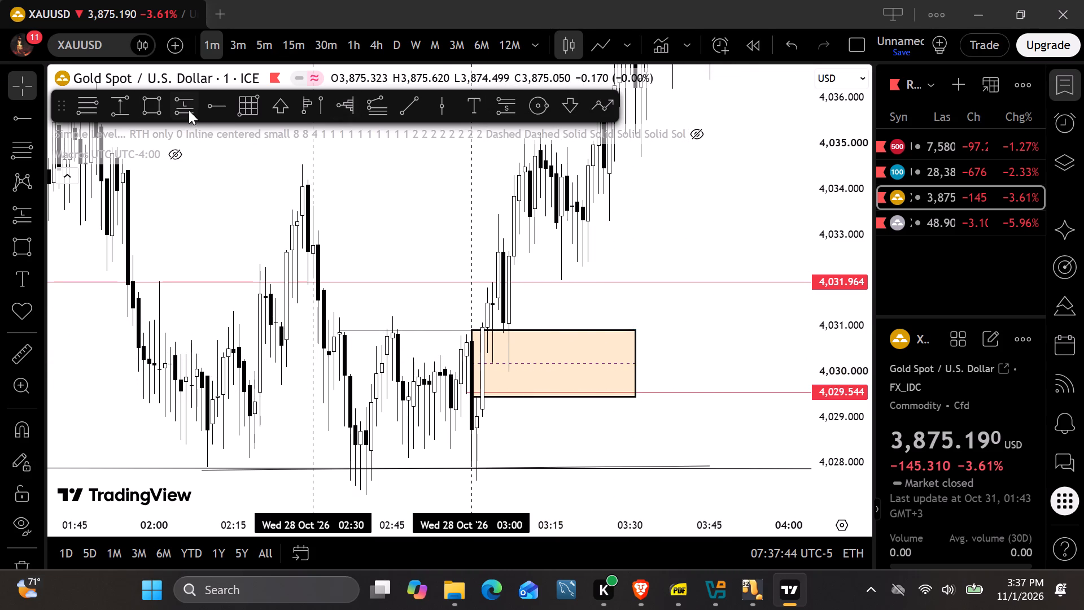
left_click(502, 364)
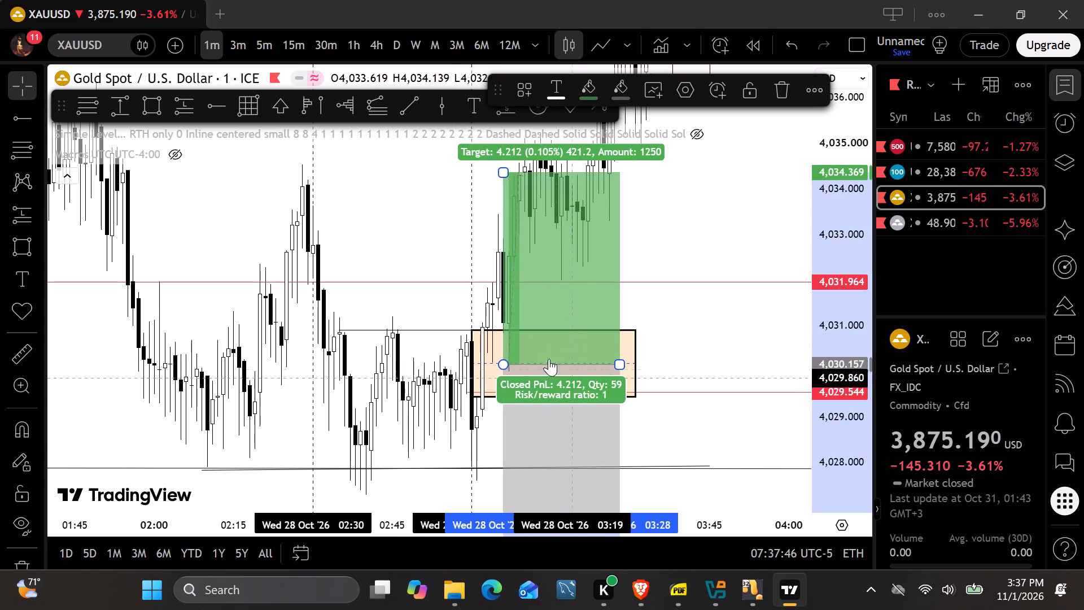
left_click(768, 378)
Place a horizontal ray at about 4,027.315 from the lowest wick between the two vertical lines.
left_click_drag(771, 386, 751, 195)
scroll(580, 234, "down", 2)
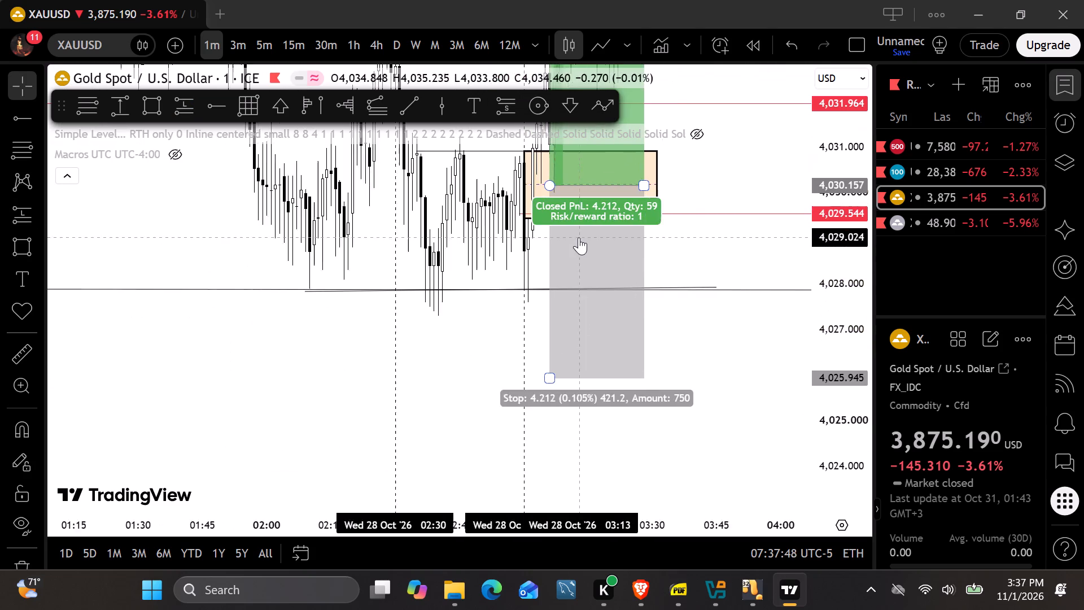
scroll(579, 237, "down", 2)
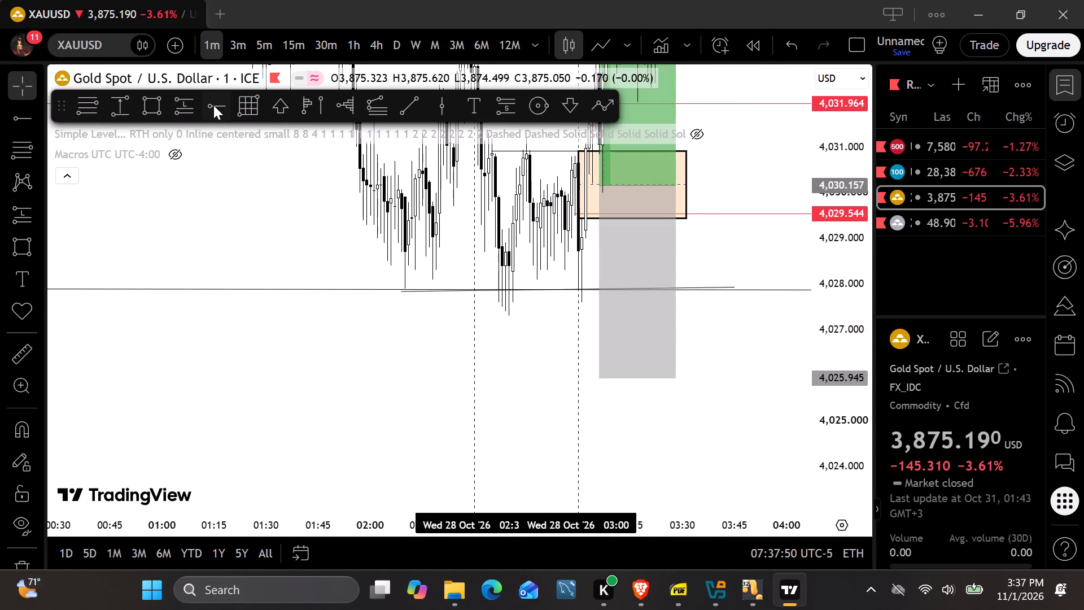
left_click(213, 105)
left_click(507, 316)
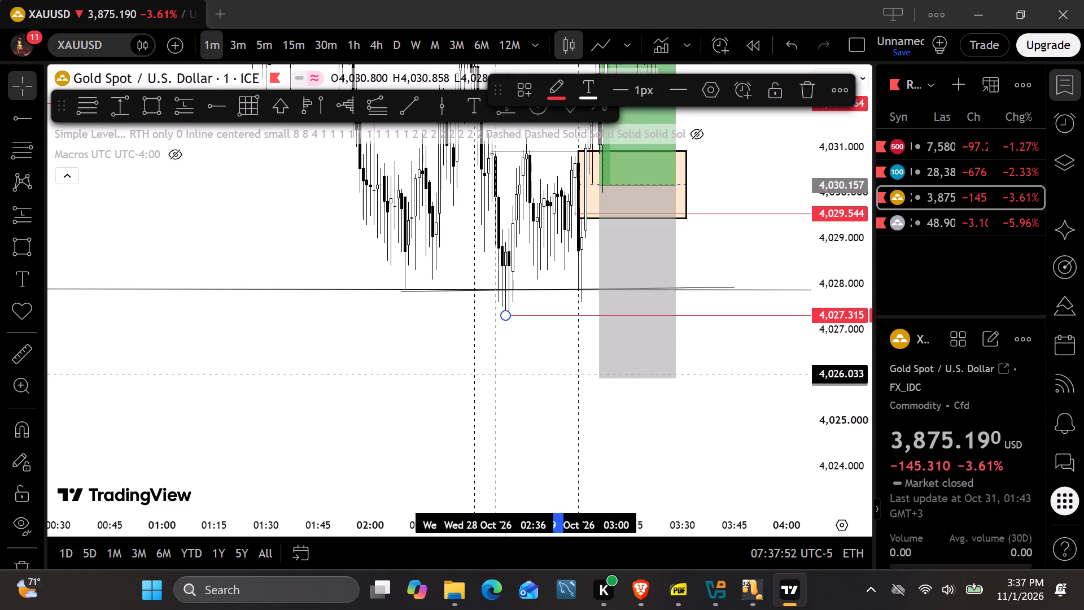
Tighten the long position's stop to about 4,027.306, at the ray on the lowest wick.
left_click_drag(495, 375, 389, 417)
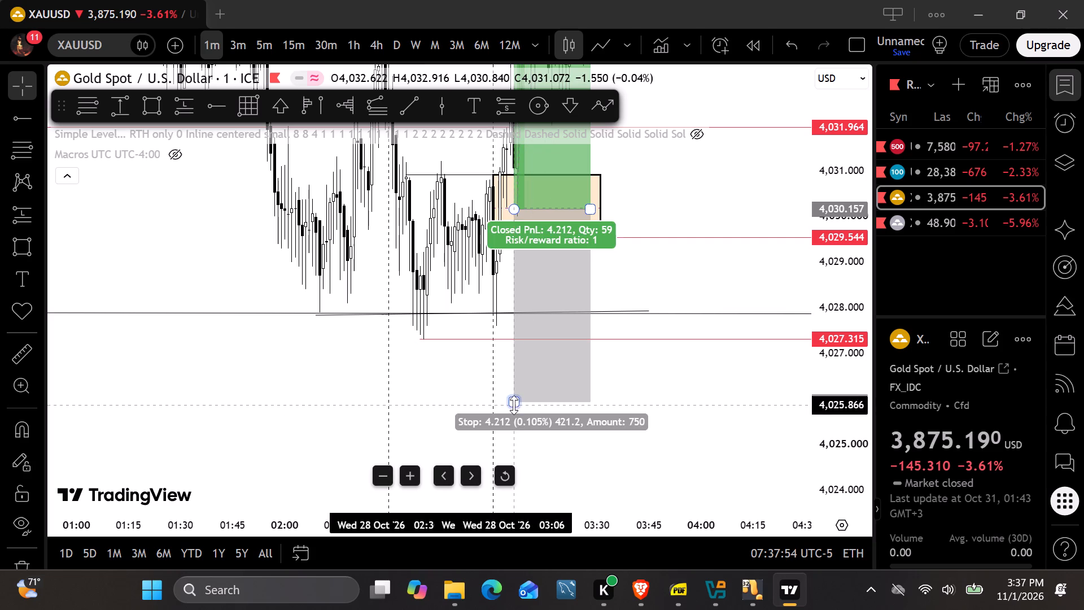
left_click_drag(514, 405, 524, 344)
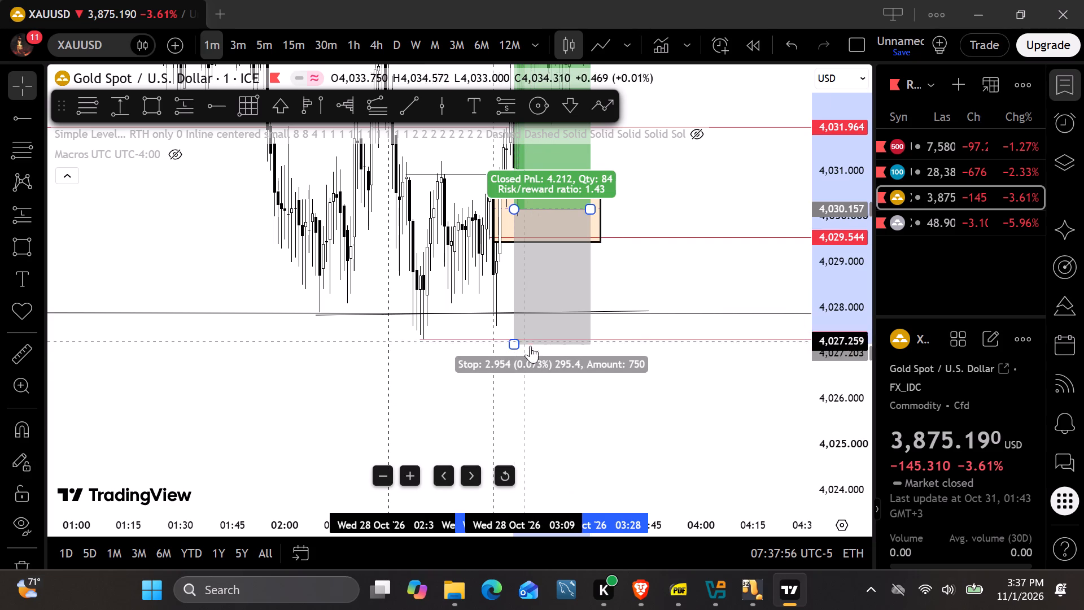
left_click(648, 386)
left_click_drag(655, 399, 651, 478)
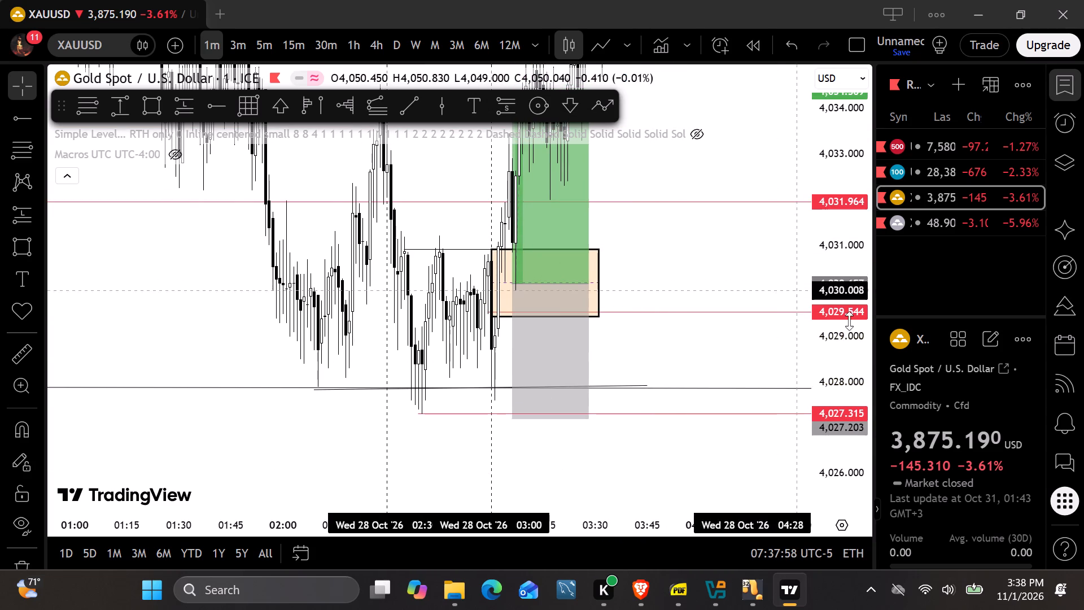
left_click_drag(844, 249, 820, 350)
left_click_drag(664, 274, 692, 311)
scroll(501, 269, "up", 3)
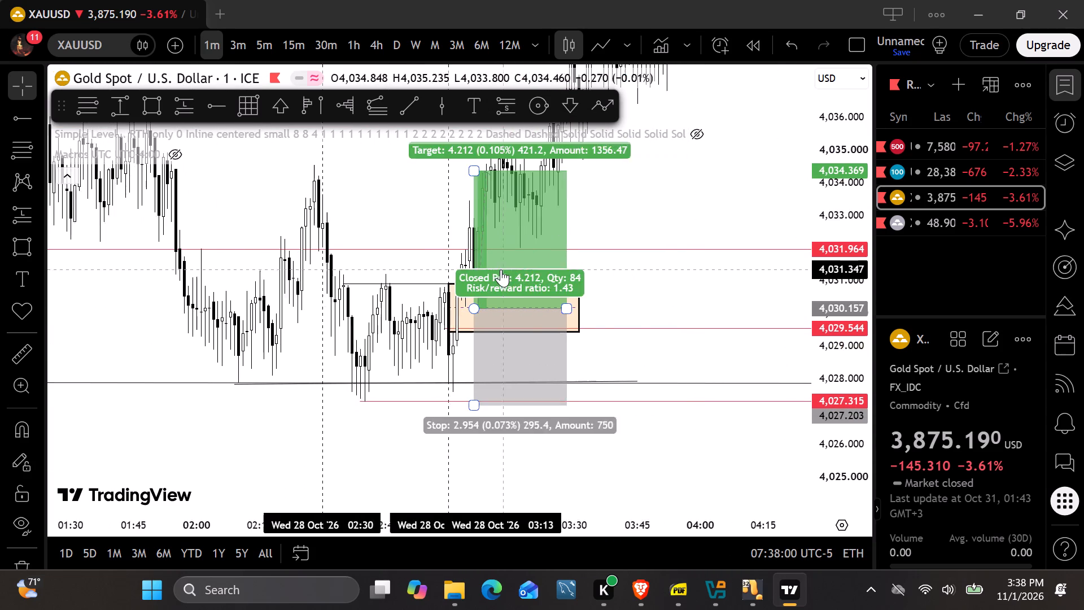
left_click_drag(681, 279, 760, 272)
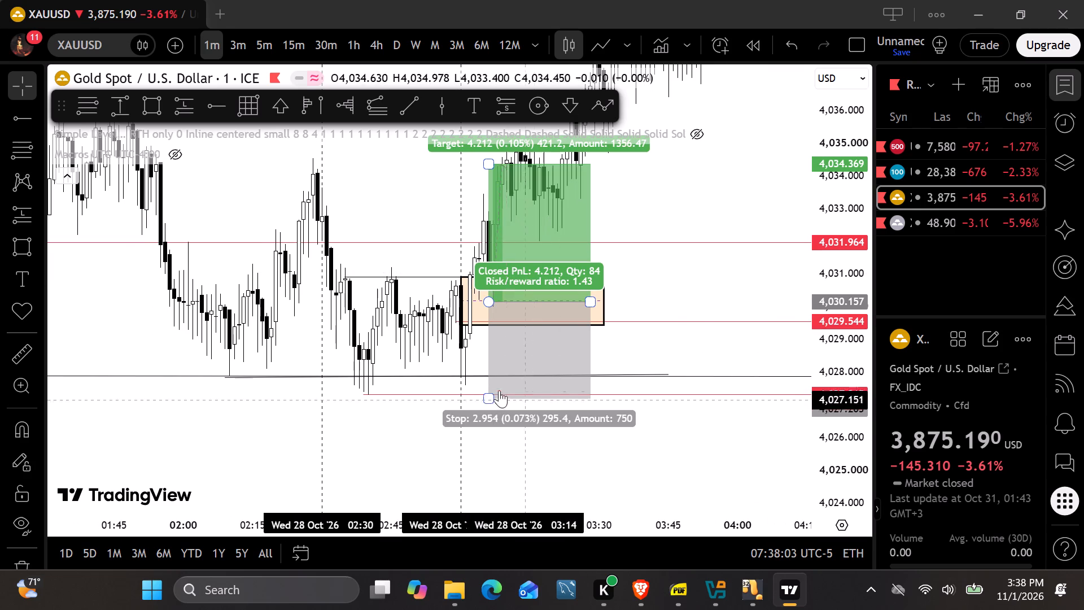
left_click_drag(488, 396, 495, 395)
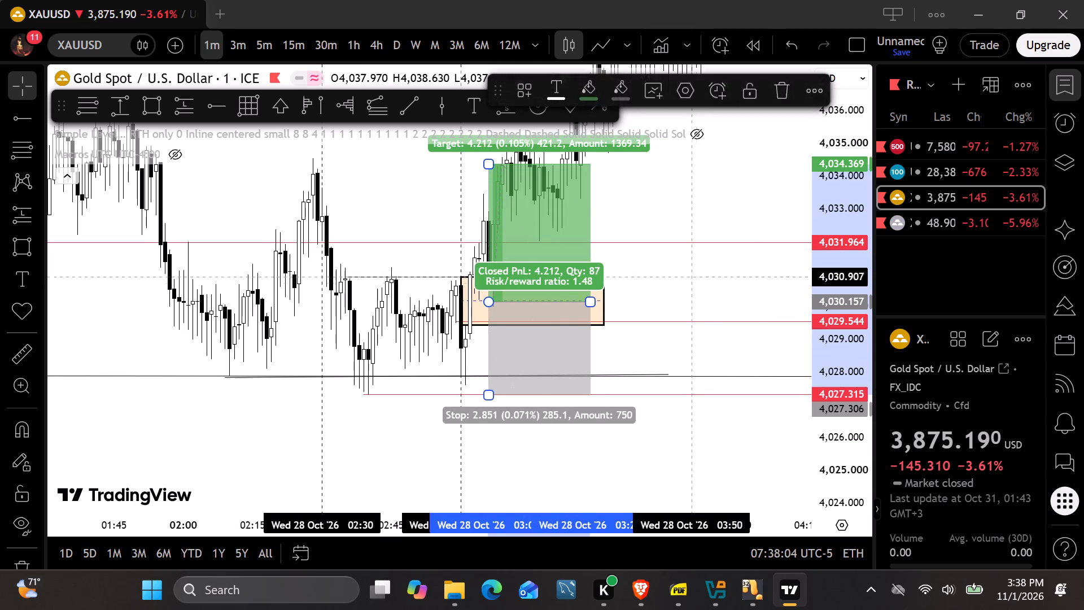
Raise the long position's target to about 4,058.507, near the later swing highs, and extend its right edge to about 08:44 on 28 October.
left_click(698, 273)
left_click_drag(714, 285, 691, 522)
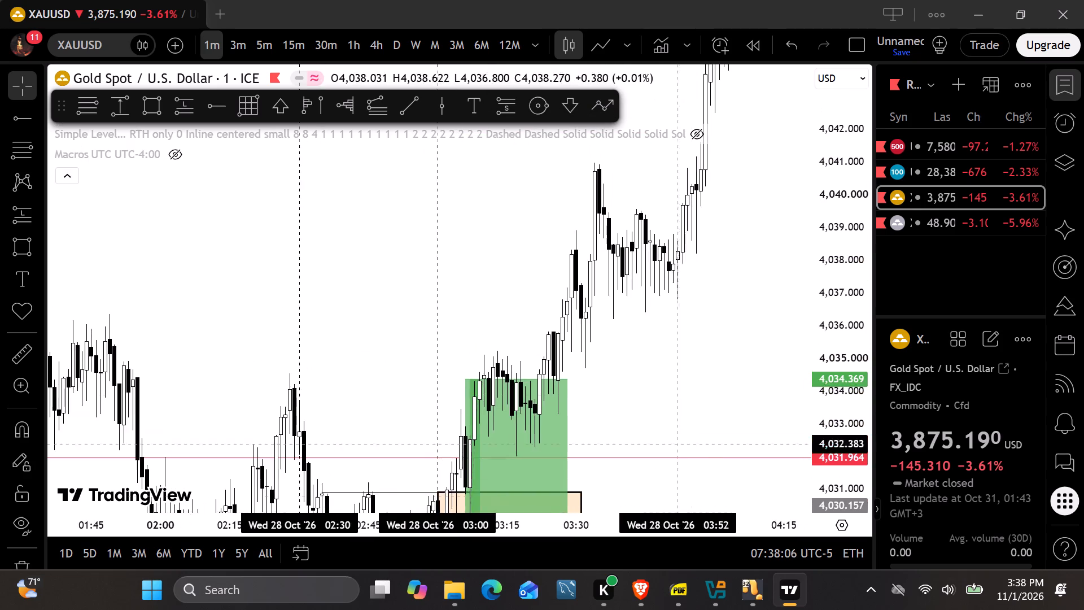
scroll(719, 319, "down", 5)
left_click_drag(820, 201, 793, 361)
left_click_drag(767, 306, 550, 321)
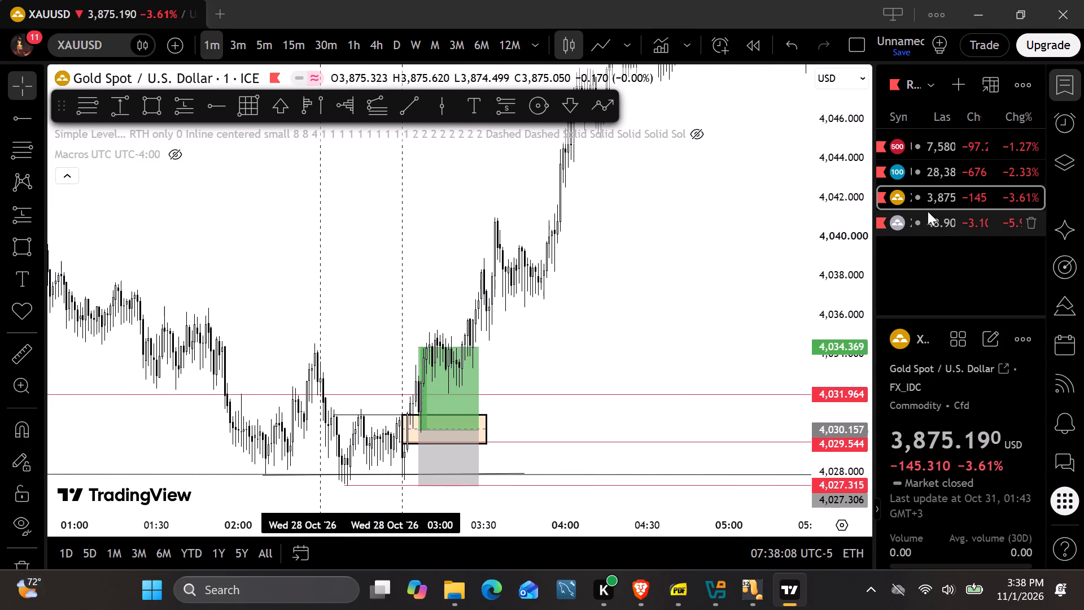
left_click_drag(851, 181, 789, 493)
scroll(739, 274, "down", 6)
left_click_drag(785, 281, 522, 319)
scroll(556, 313, "down", 6)
left_click_drag(523, 339, 624, 250)
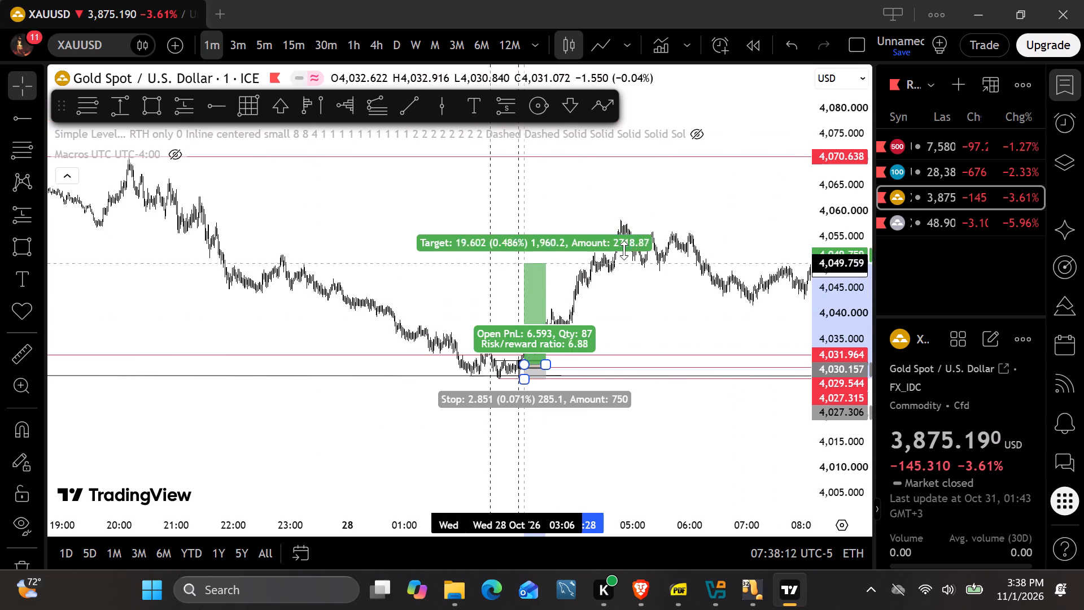
left_click_drag(624, 250, 652, 221)
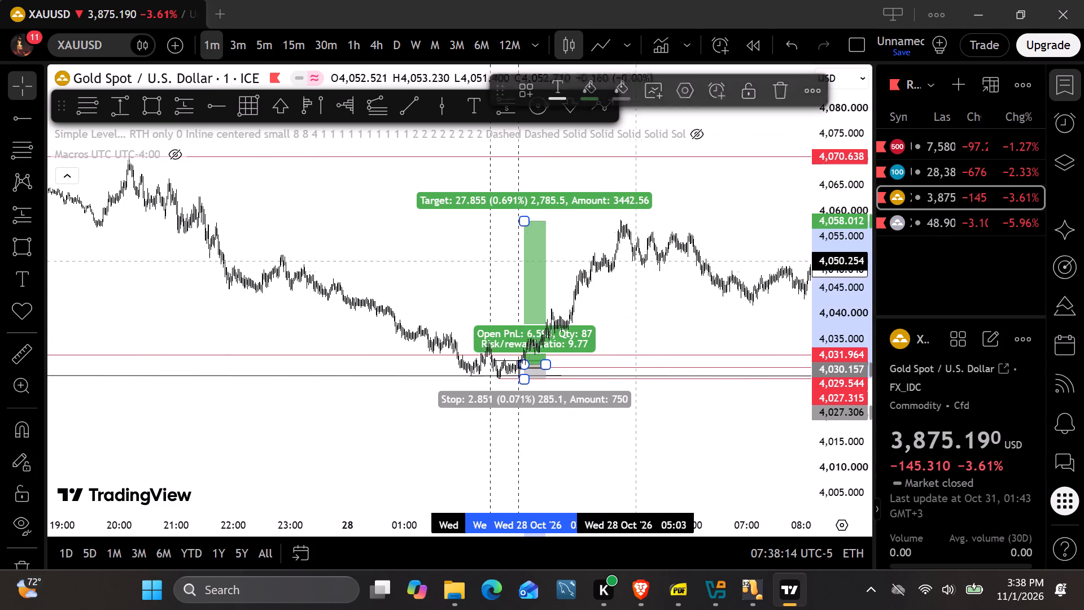
left_click_drag(548, 362, 633, 358)
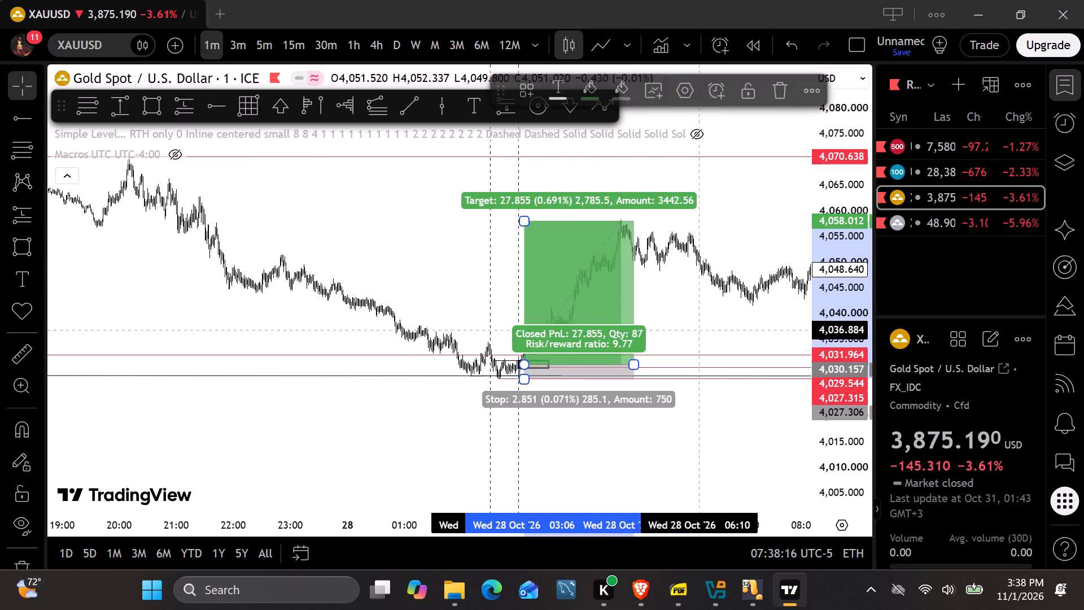
left_click_drag(725, 314, 448, 304)
scroll(528, 292, "down", 6)
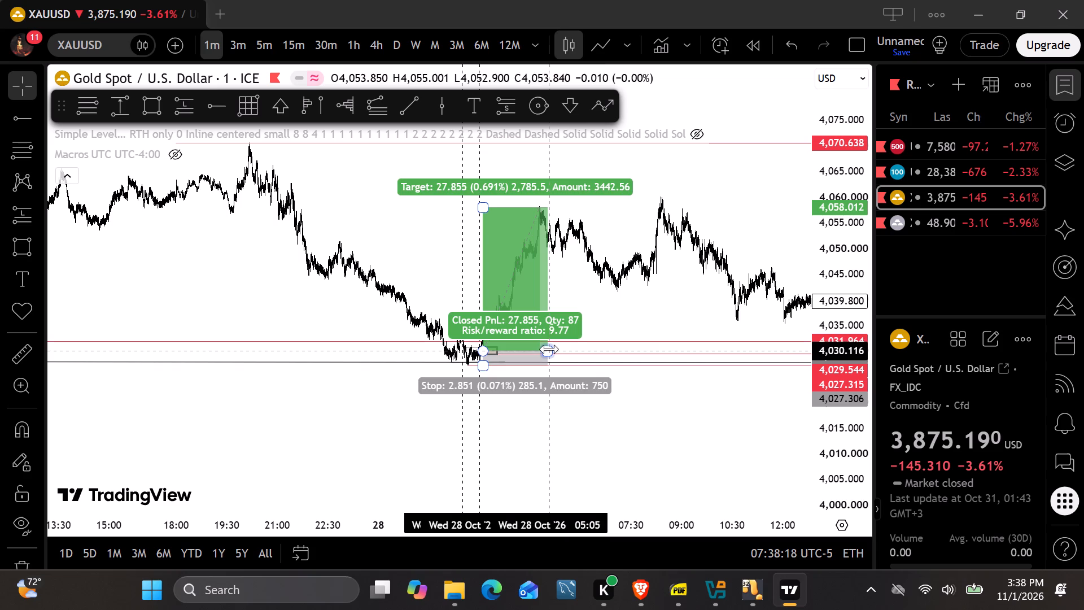
left_click_drag(549, 349, 673, 346)
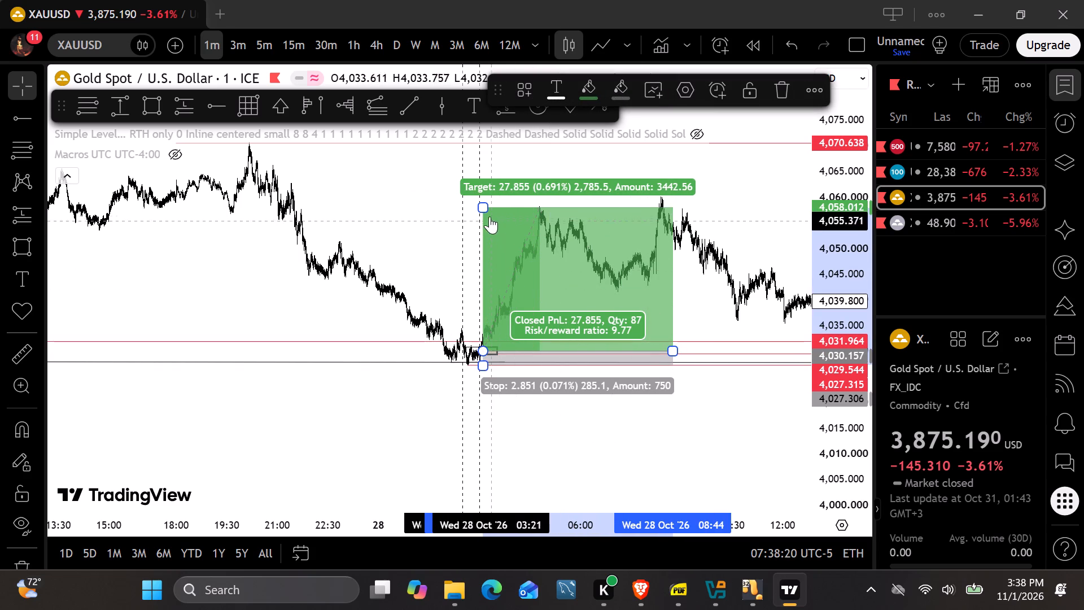
left_click(483, 208)
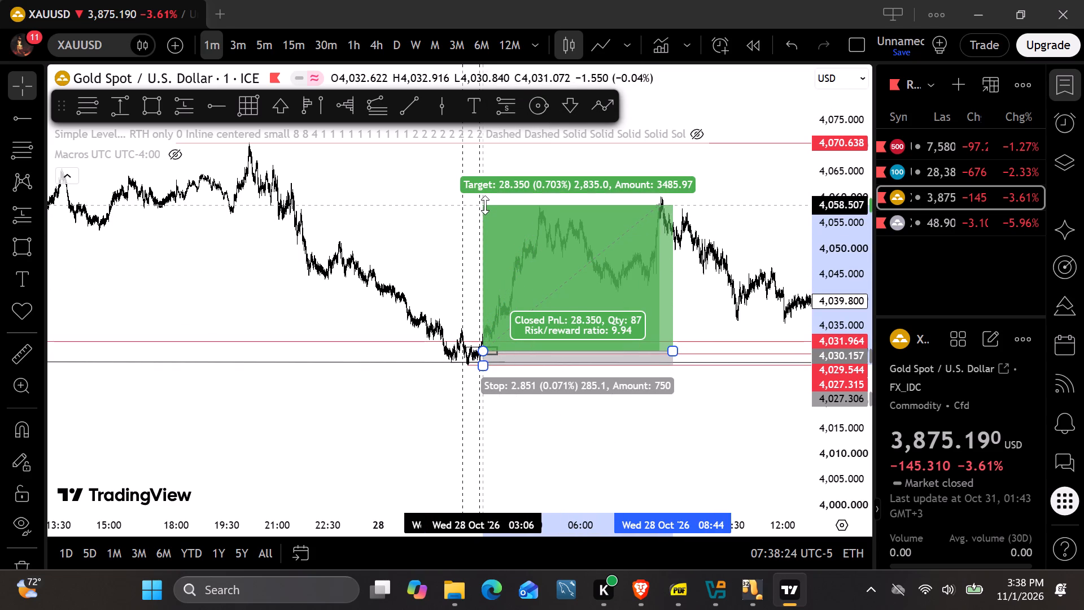
left_click(710, 212)
Examine gold's price action after the long position, through the afternoon of 28 October, against the marked levels.
left_click_drag(738, 326, 707, 328)
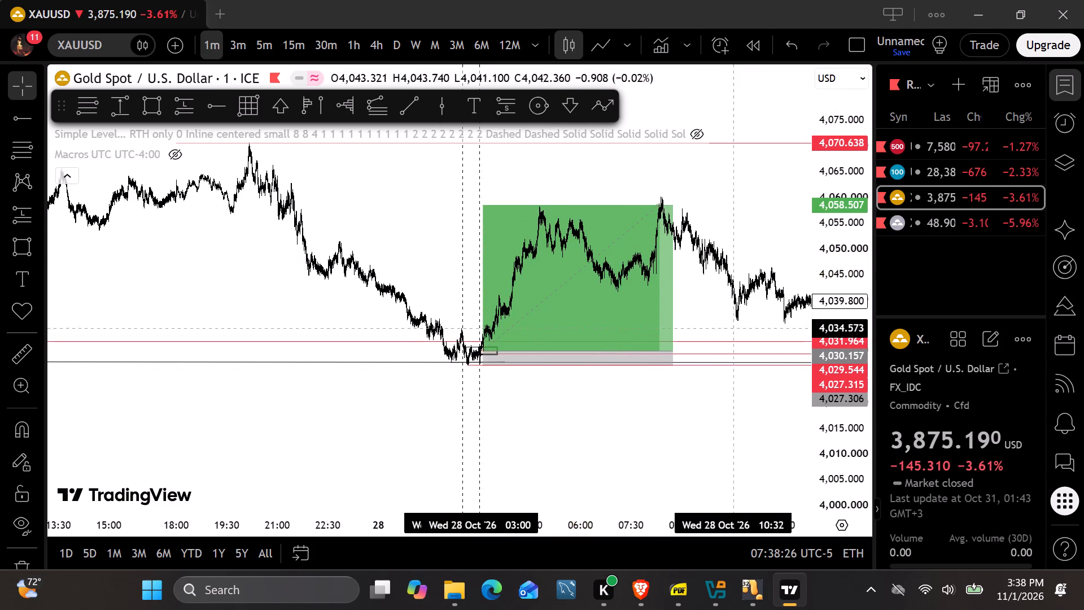
left_click_drag(707, 328, 537, 290)
scroll(567, 289, "down", 5)
scroll(637, 393, "up", 4)
left_click_drag(831, 434, 807, 278)
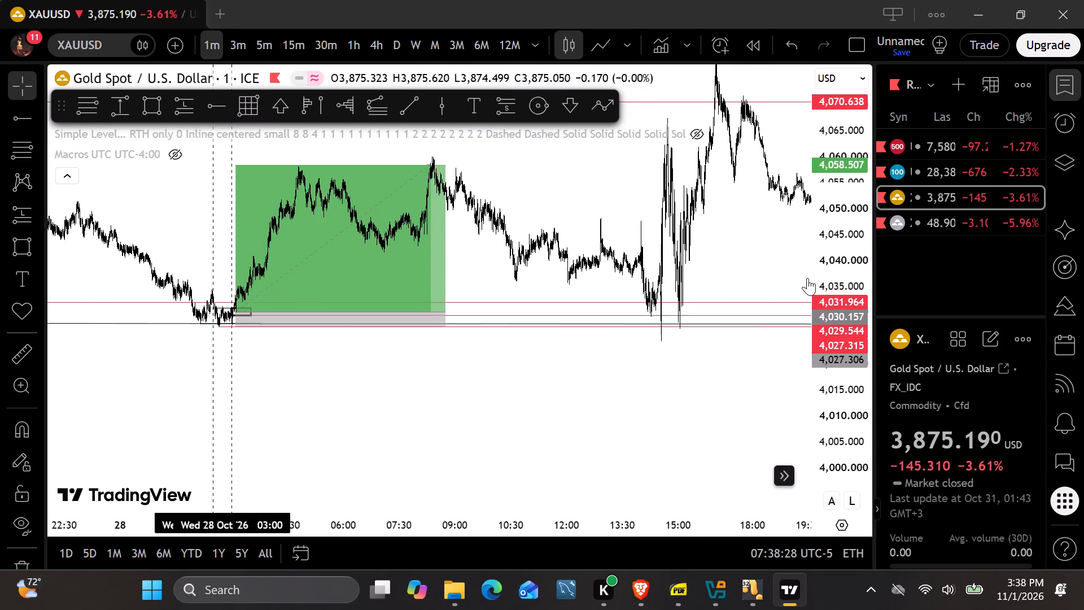
left_click_drag(807, 278, 811, 268)
scroll(660, 329, "up", 3)
scroll(520, 345, "down", 5)
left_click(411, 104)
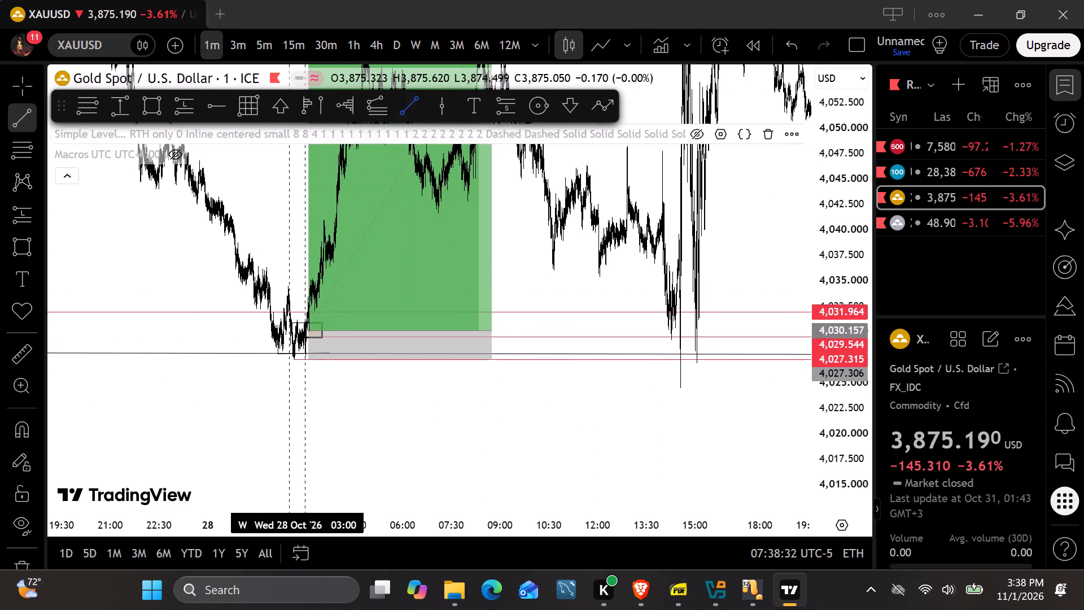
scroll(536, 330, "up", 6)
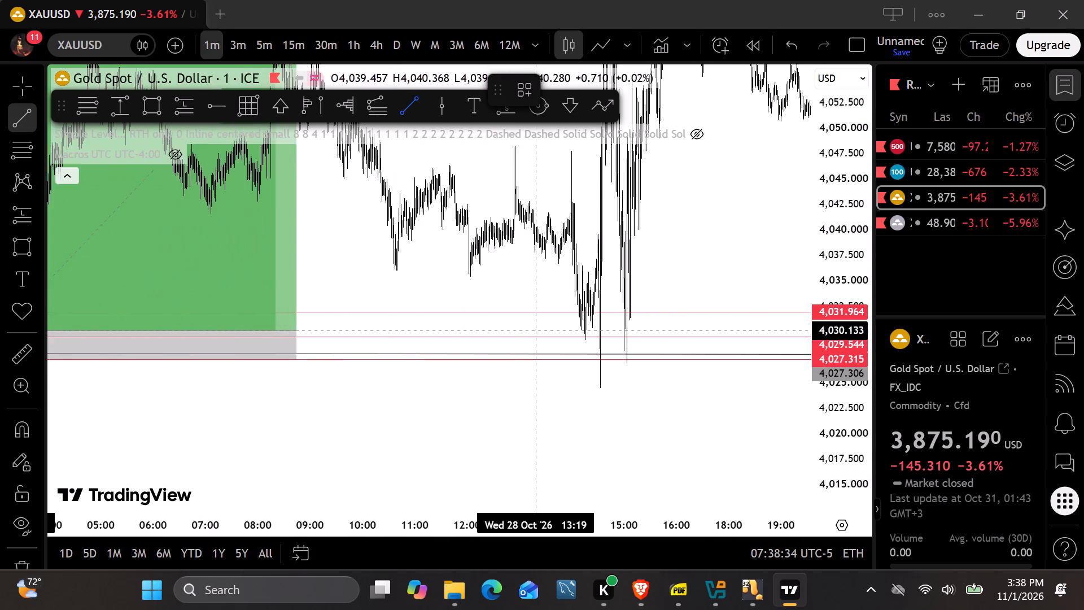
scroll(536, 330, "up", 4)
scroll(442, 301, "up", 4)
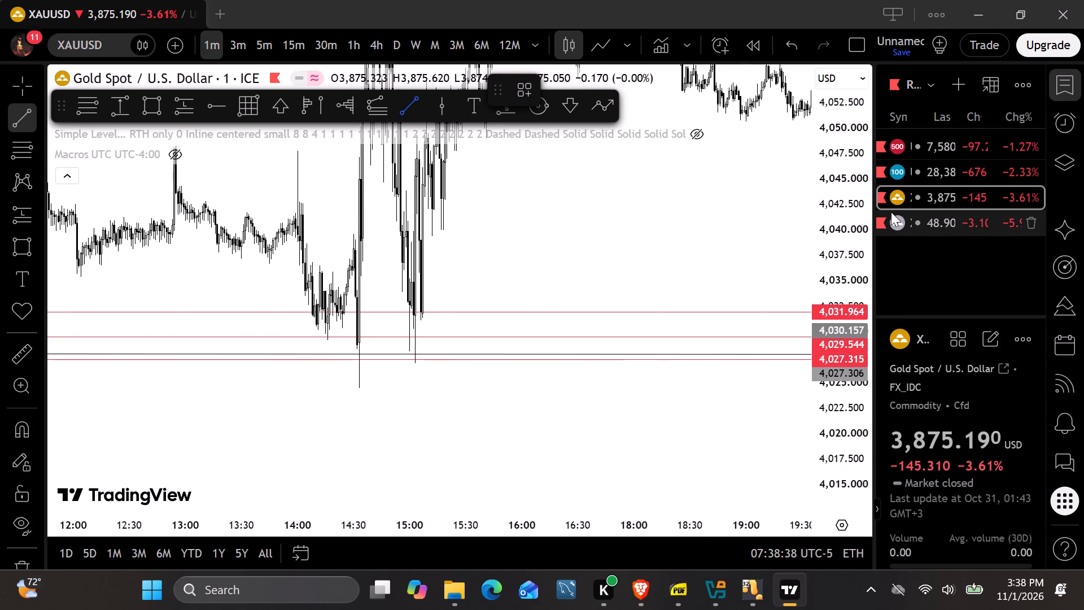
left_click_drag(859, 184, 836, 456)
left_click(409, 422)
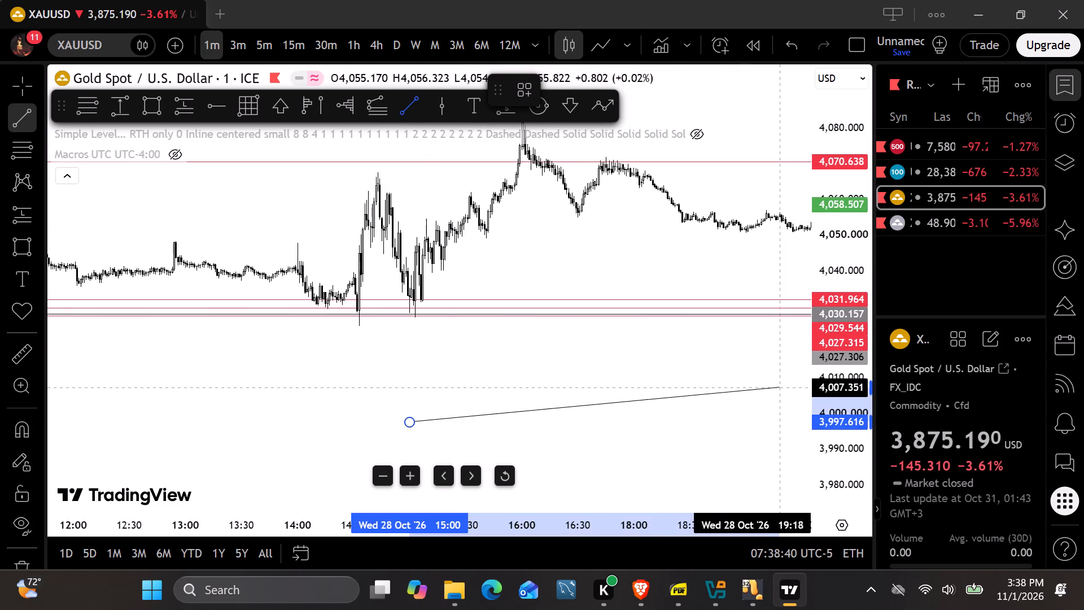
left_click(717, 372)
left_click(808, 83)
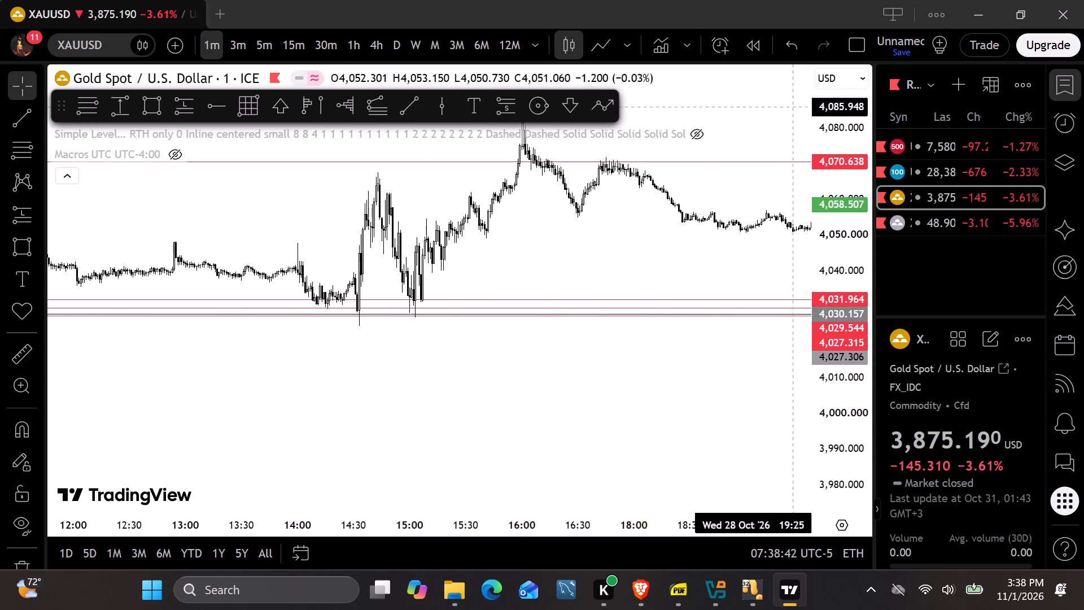
Place a vertical line at 14:45 on 28 October on the 1-minute gold chart.
left_click_drag(497, 371, 770, 406)
left_click_drag(828, 400, 785, 267)
scroll(783, 237, "up", 8)
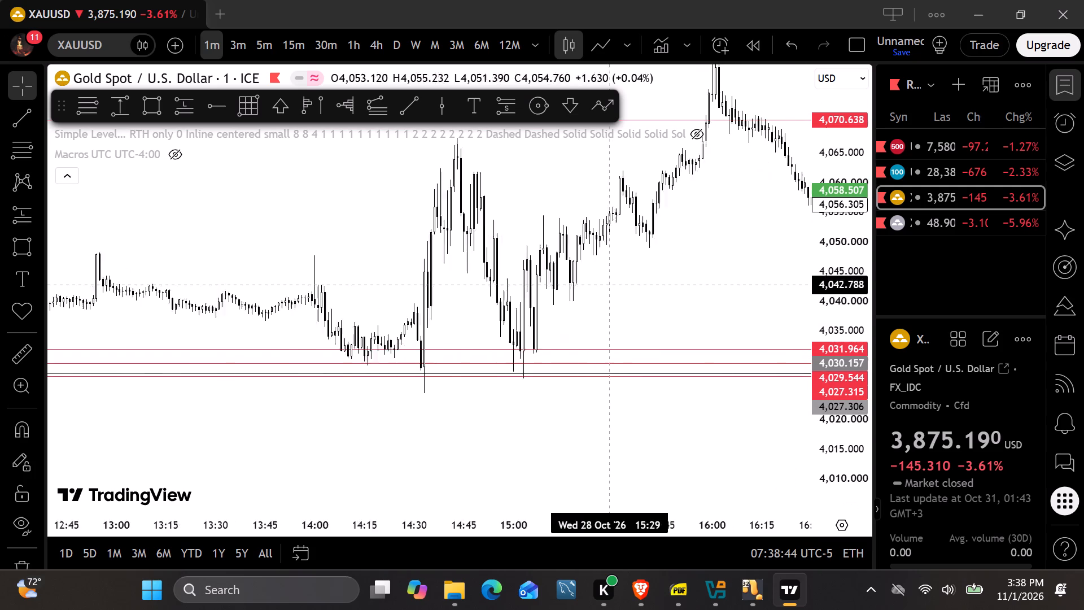
scroll(609, 285, "up", 1)
left_click_drag(609, 285, 683, 310)
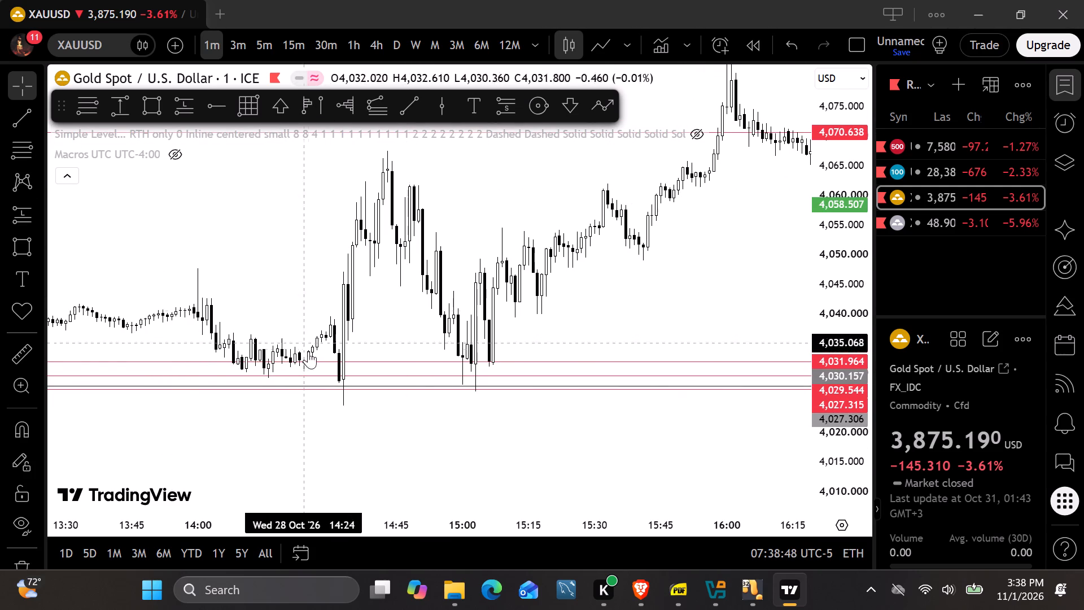
left_click(154, 102)
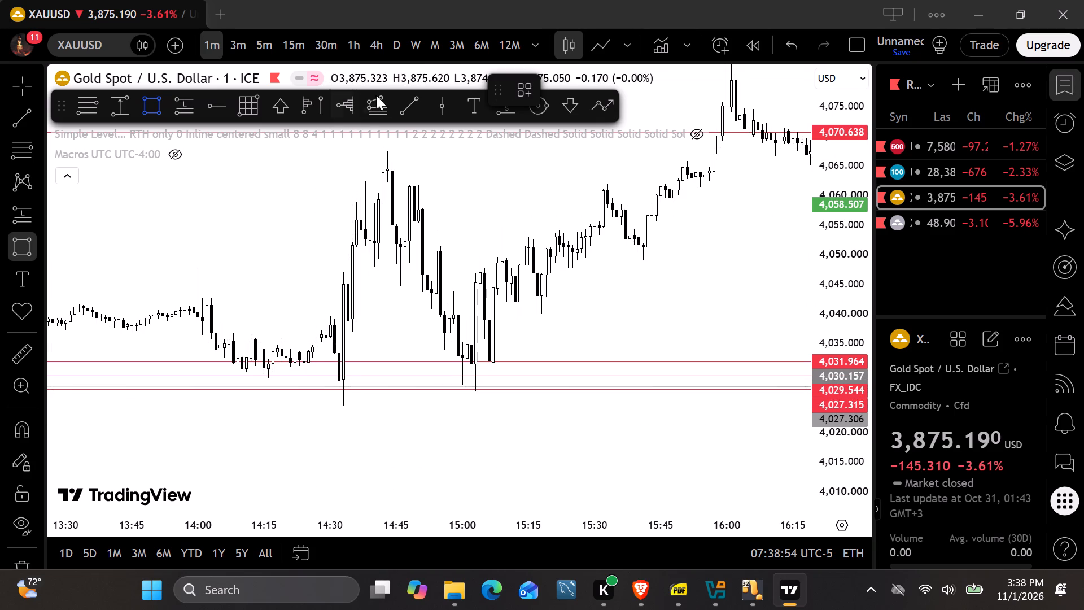
left_click(440, 106)
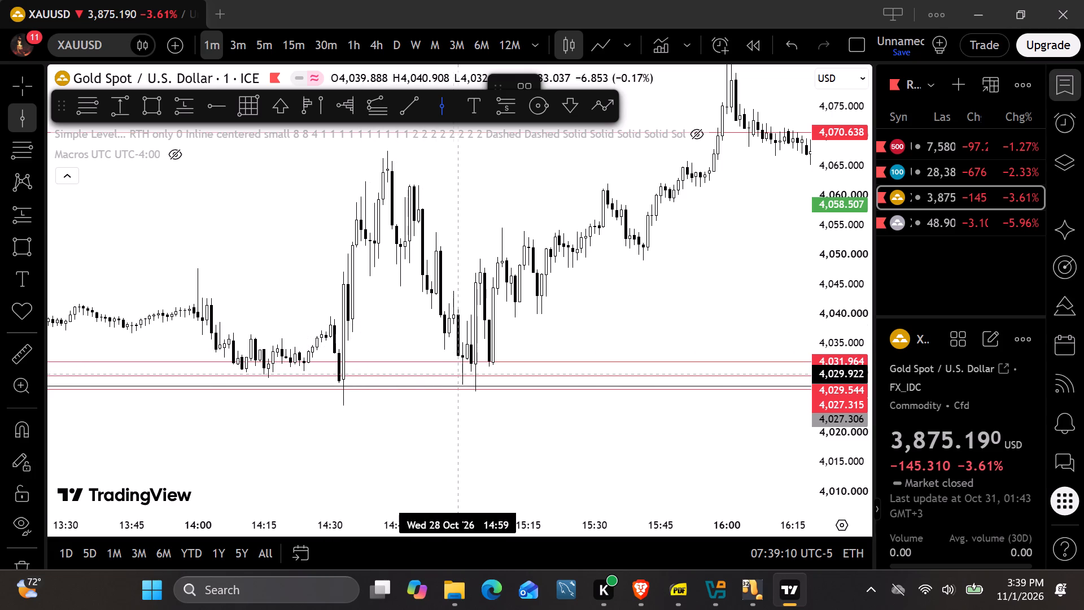
left_click(399, 386)
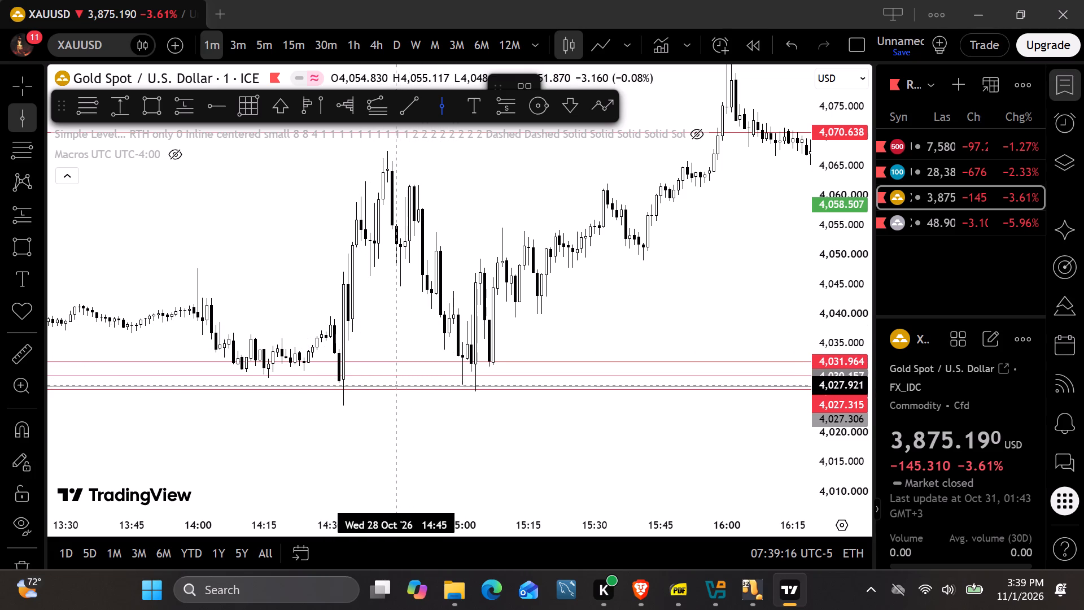
left_click(470, 464)
Examine the candles around the 14:45 vertical line, from about 14:00 to 15:20, against the marked levels.
scroll(458, 235, "up", 3)
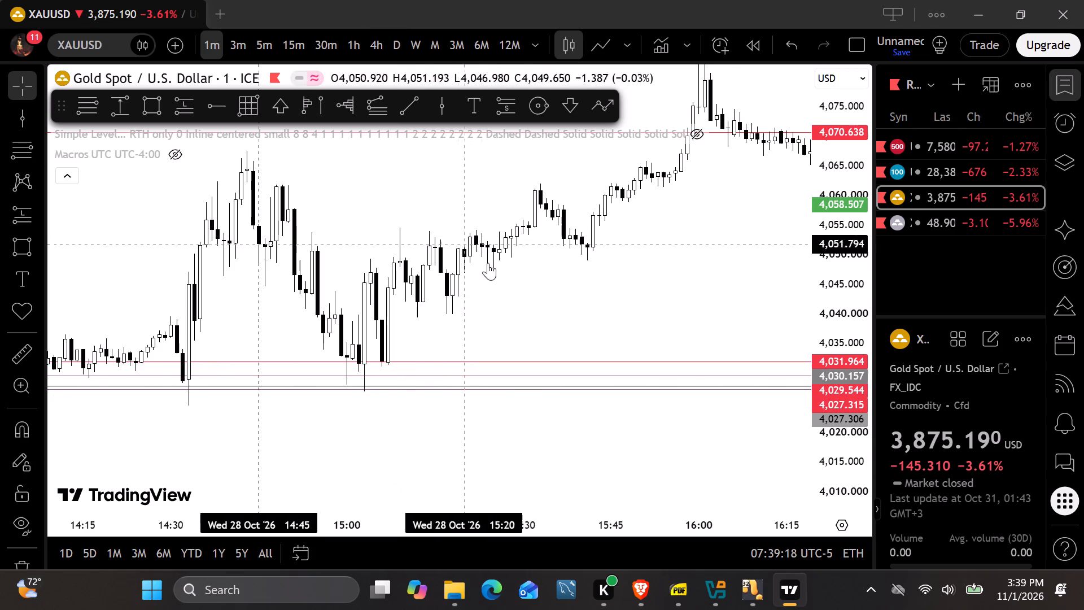
left_click_drag(518, 286, 750, 281)
left_click_drag(840, 376, 831, 270)
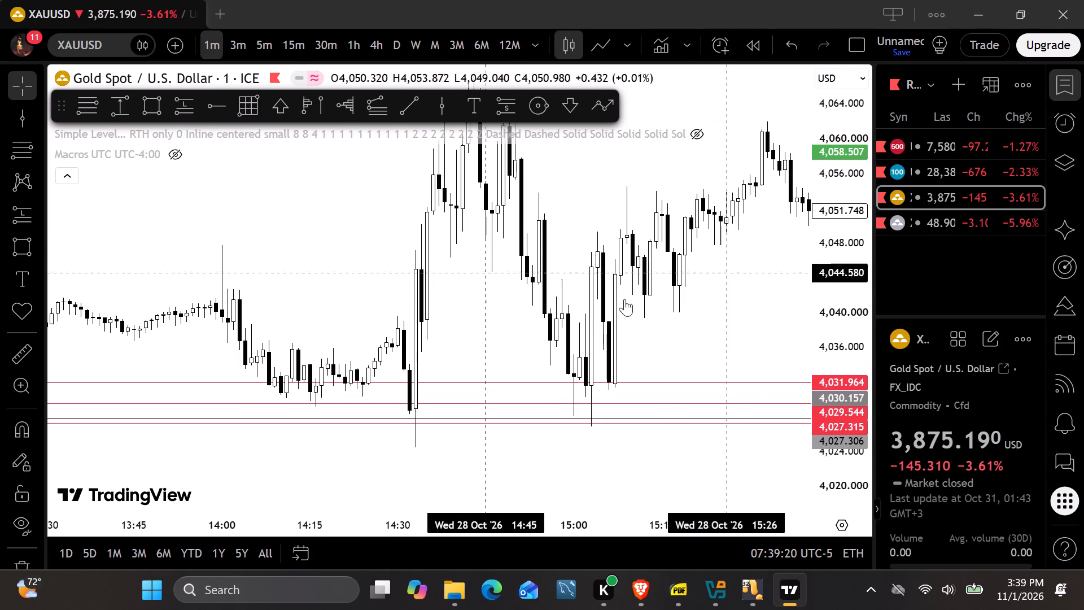
scroll(623, 299, "up", 2)
left_click_drag(671, 309, 663, 272)
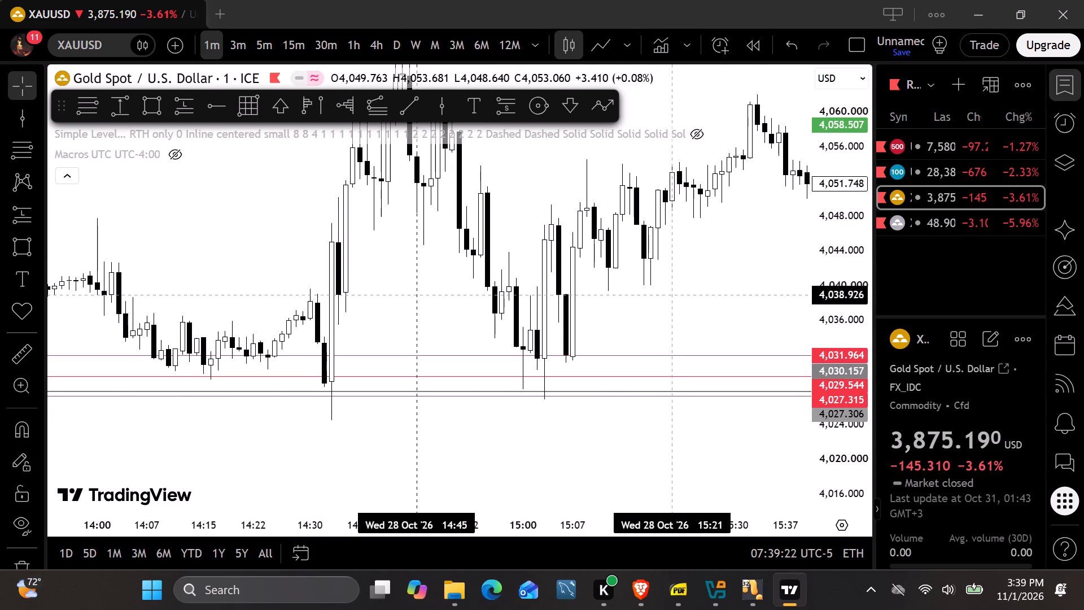
left_click_drag(674, 298, 671, 310)
scroll(313, 211, "down", 4)
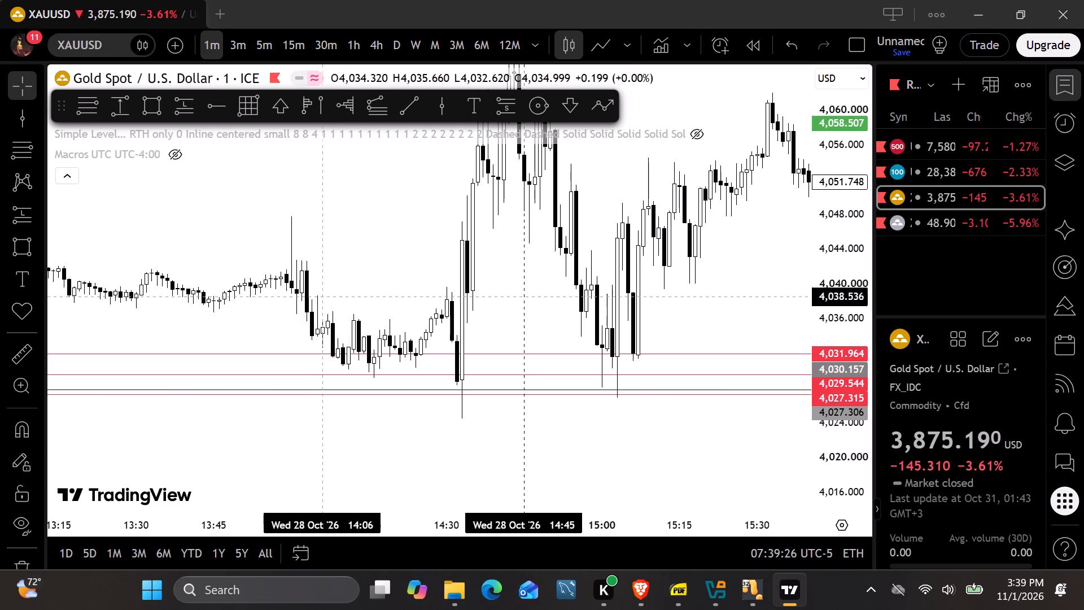
scroll(324, 272, "down", 5)
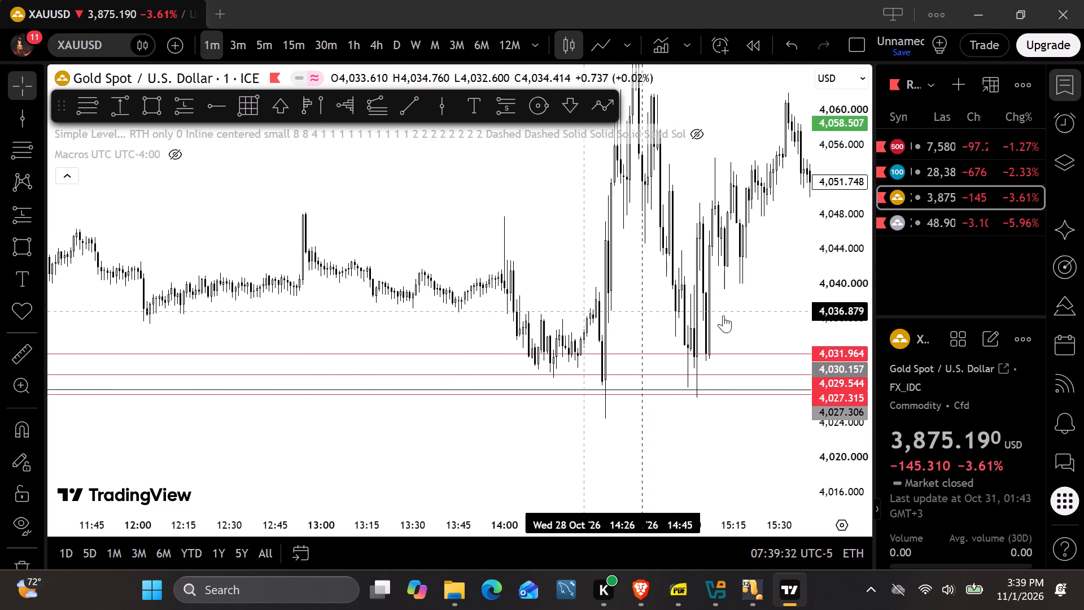
left_click_drag(824, 382, 780, 153)
scroll(728, 219, "up", 5)
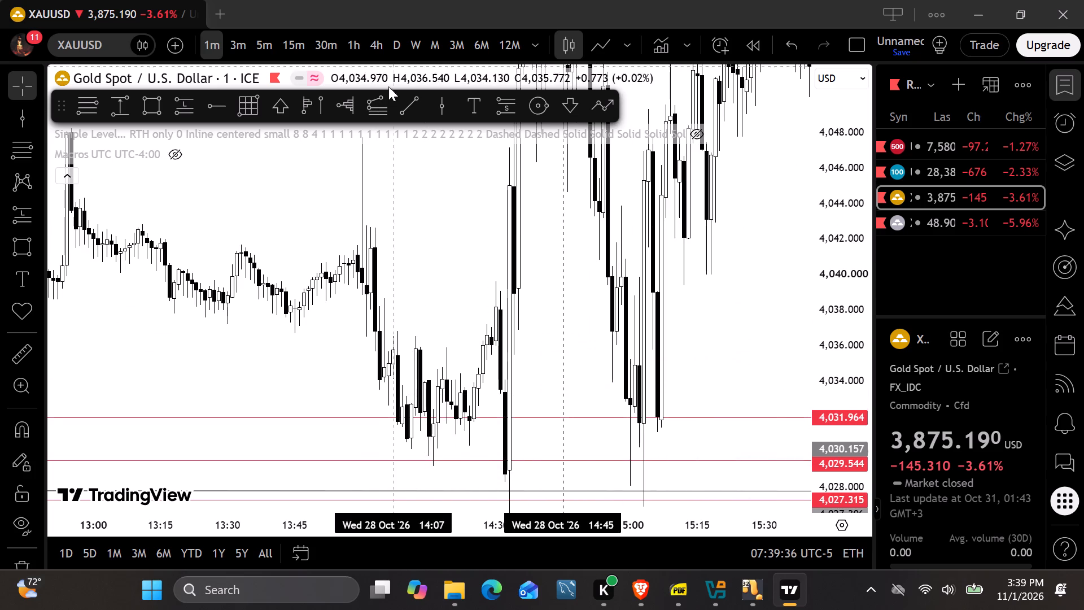
Add a second vertical line before the 14:45 one and position it at 14:20 on 28 October.
left_click(444, 107)
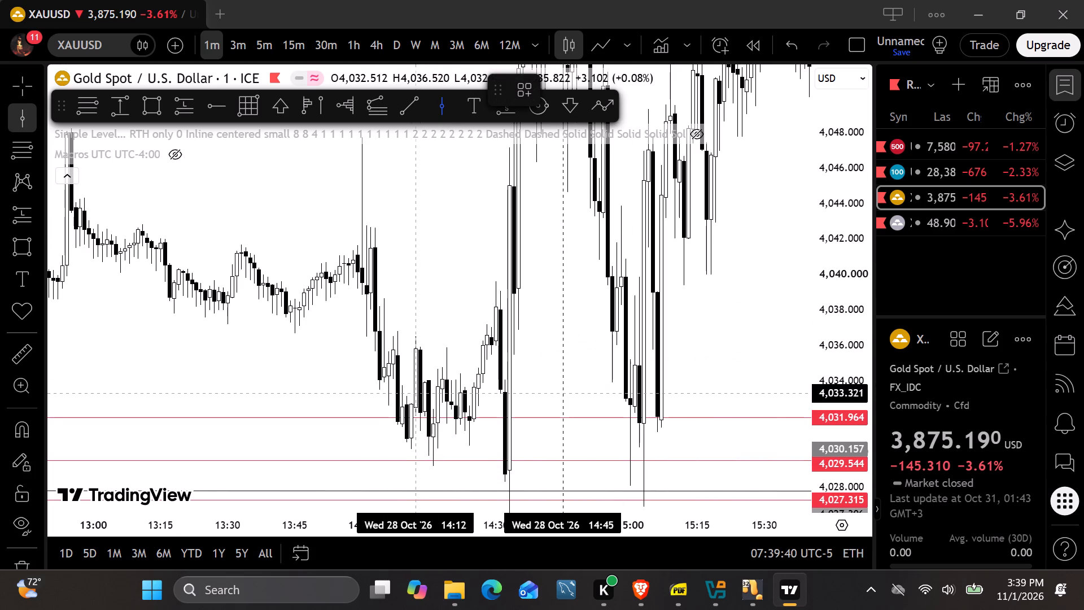
left_click(405, 391)
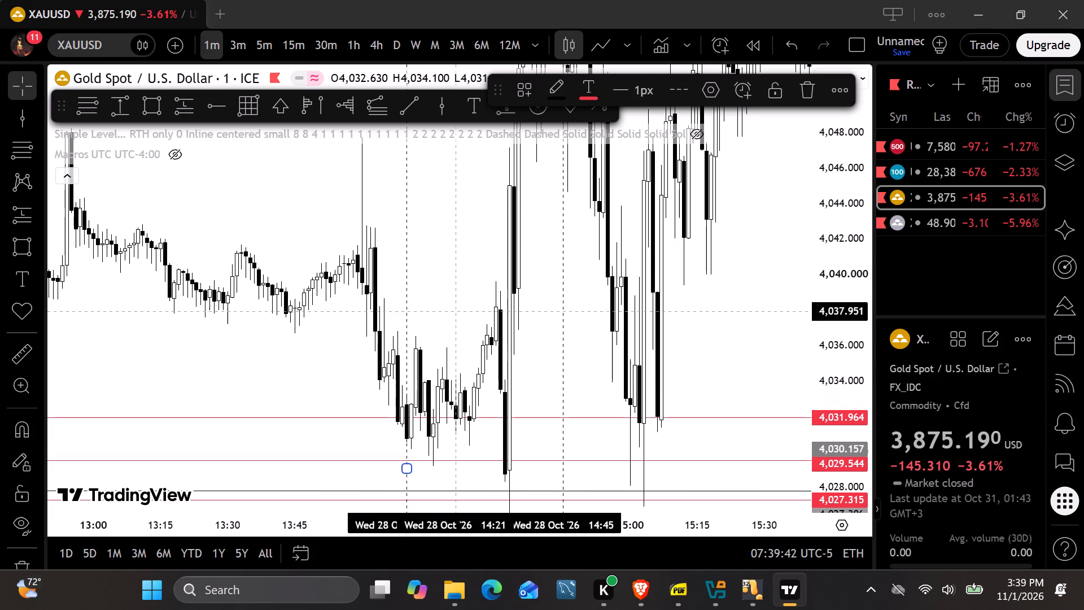
left_click(455, 306)
left_click_drag(408, 292, 419, 297)
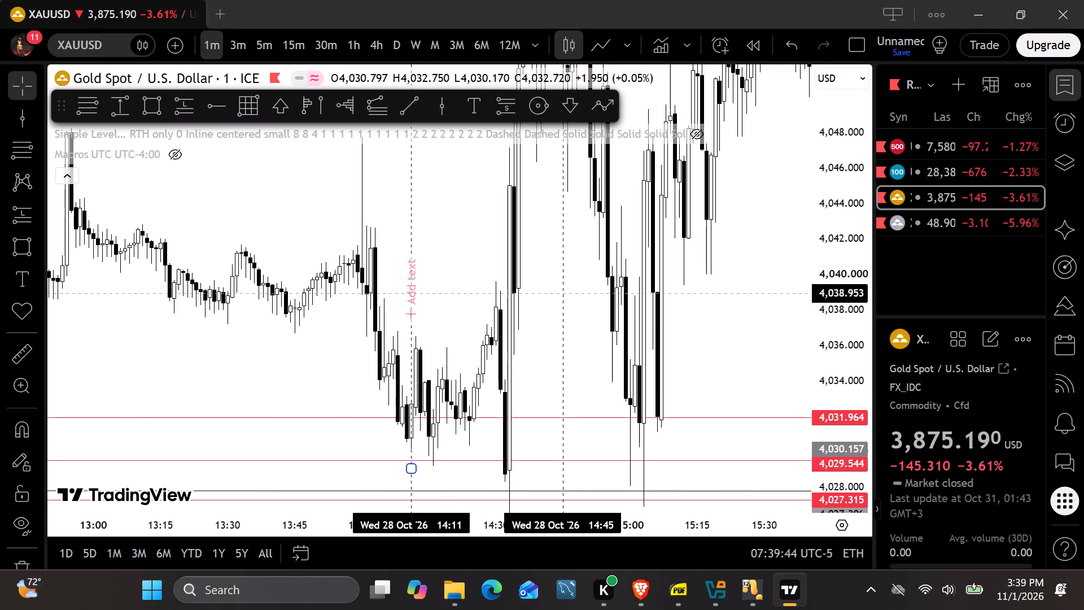
left_click_drag(419, 297, 505, 321)
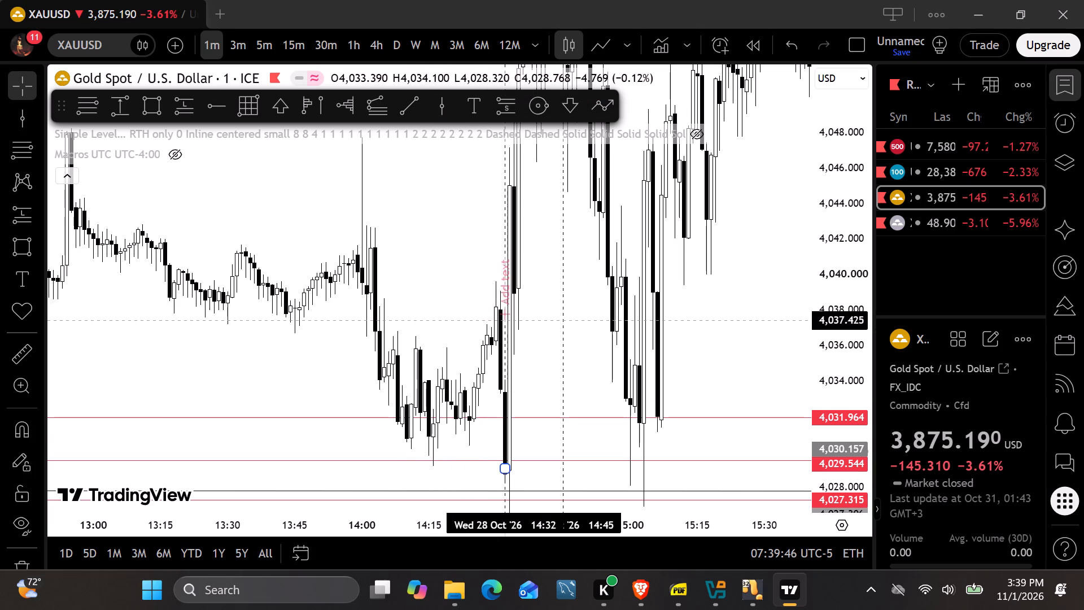
left_click_drag(505, 321, 517, 329)
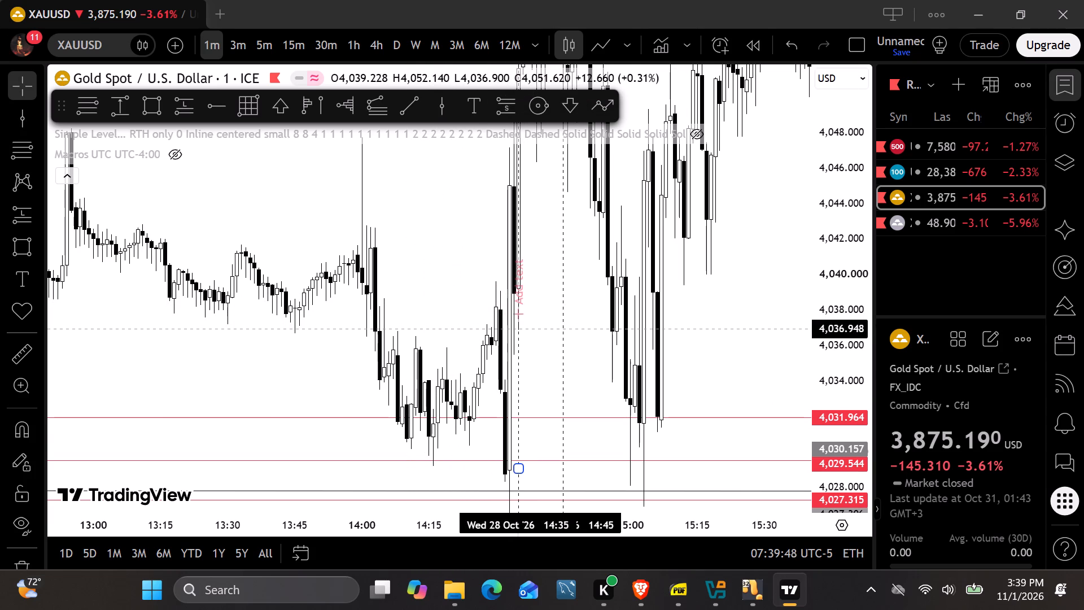
left_click_drag(517, 329, 509, 332)
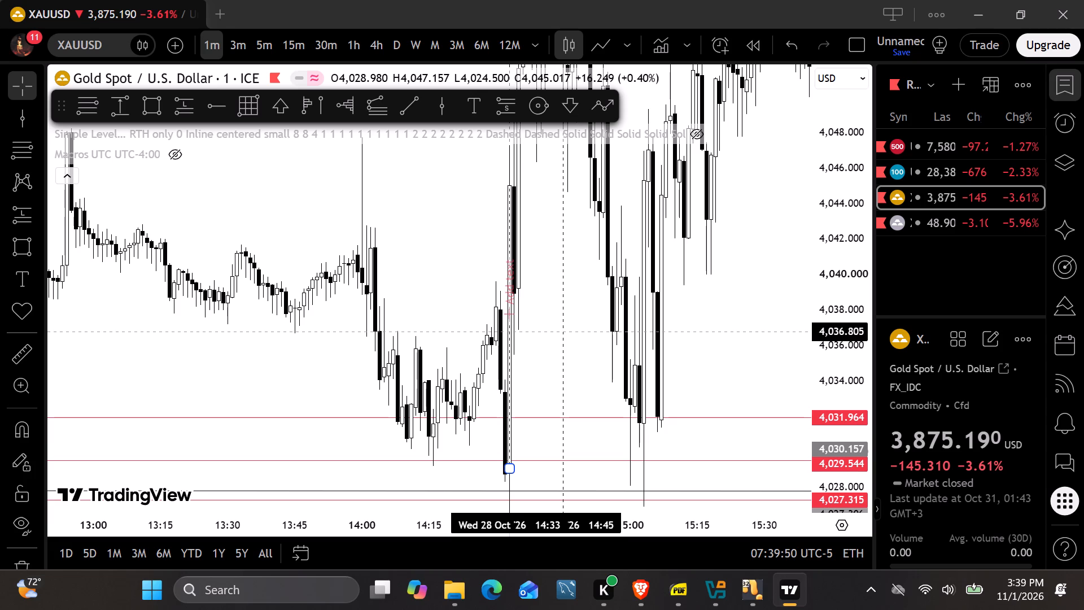
left_click_drag(509, 332, 452, 329)
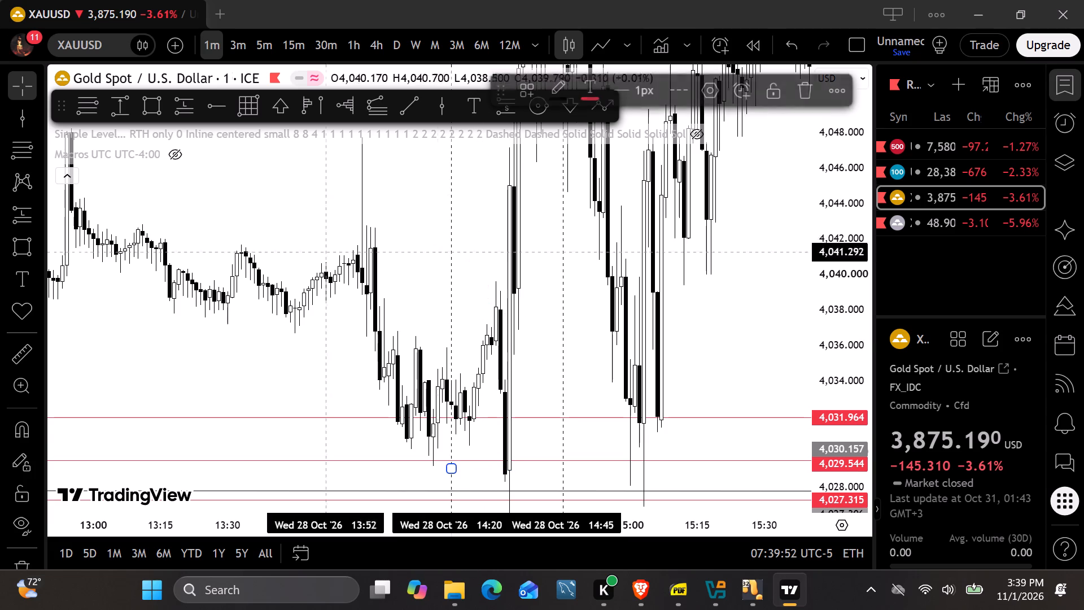
Show the hidden Macros indicator on the gold chart and view its time windows around the two afternoon vertical lines.
left_click(172, 147)
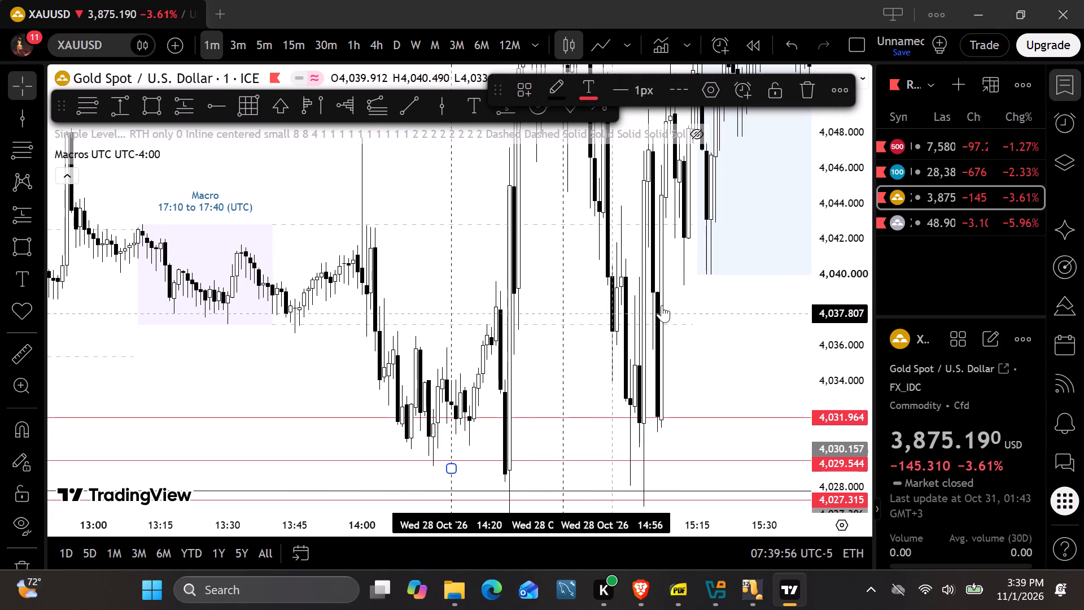
left_click_drag(858, 160, 842, 419)
left_click_drag(707, 417, 467, 456)
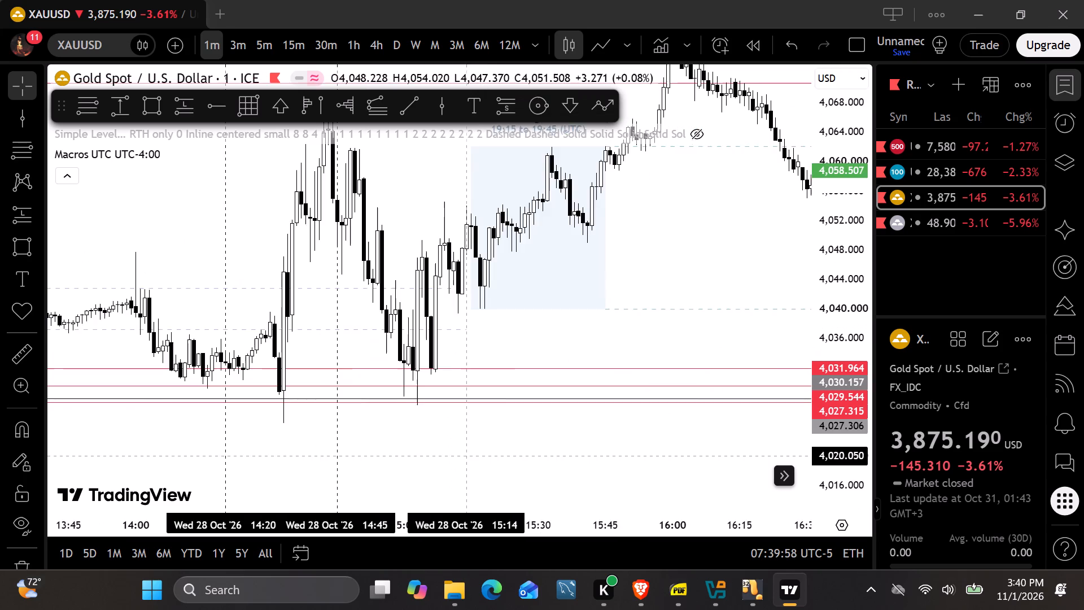
Compare the Macros time windows around the 14:20 and 14:45 lines on 28 October with the chart's time zone setting.
left_click_drag(467, 456, 744, 480)
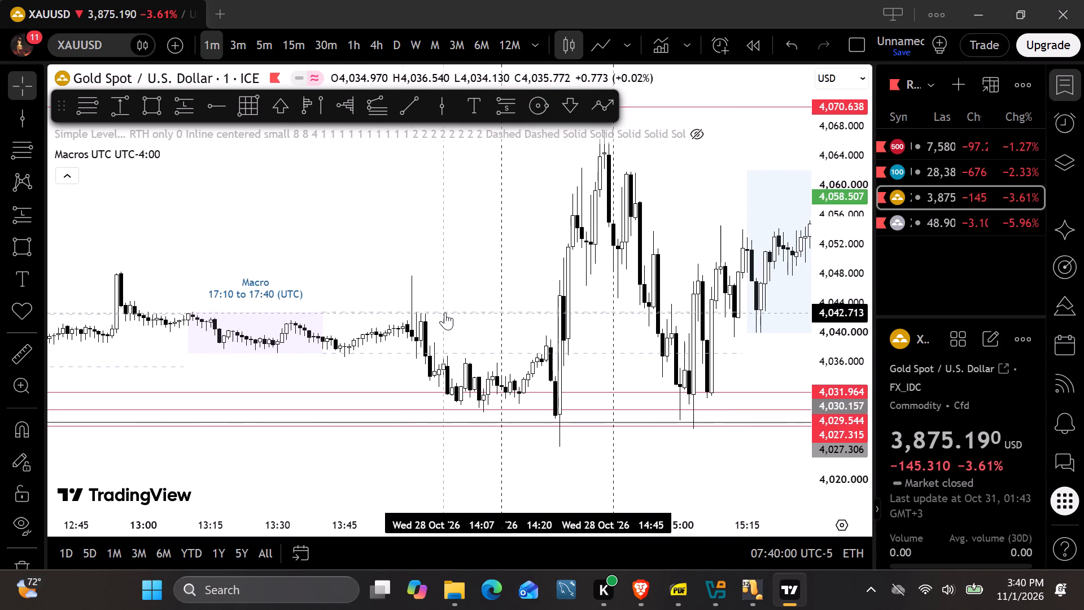
scroll(384, 251, "down", 6)
left_click_drag(510, 255, 257, 258)
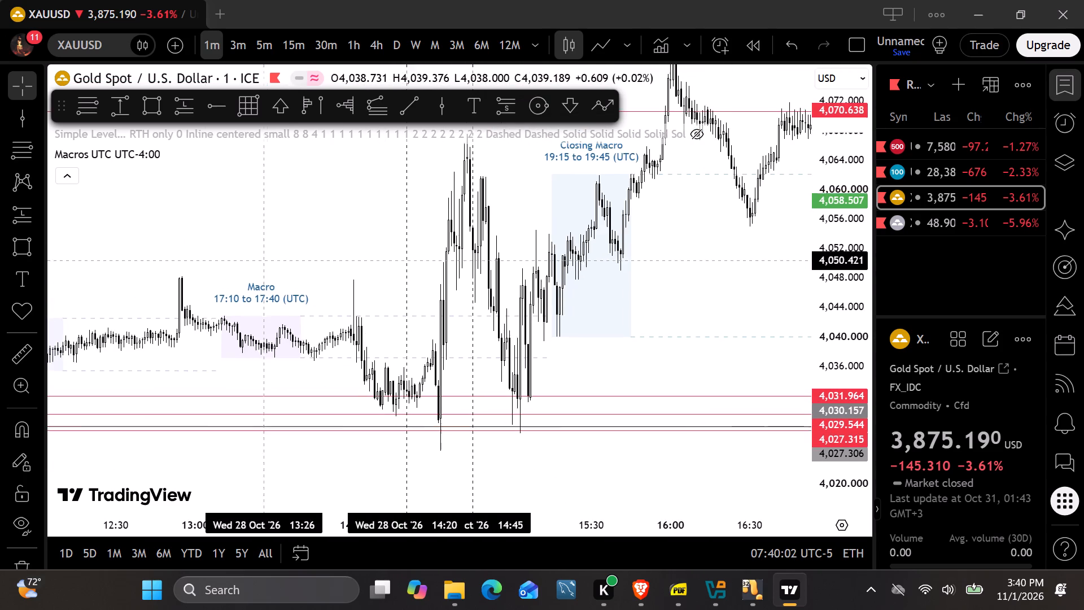
scroll(672, 293, "up", 3)
left_click_drag(654, 294, 638, 400)
left_click_drag(632, 384, 742, 334)
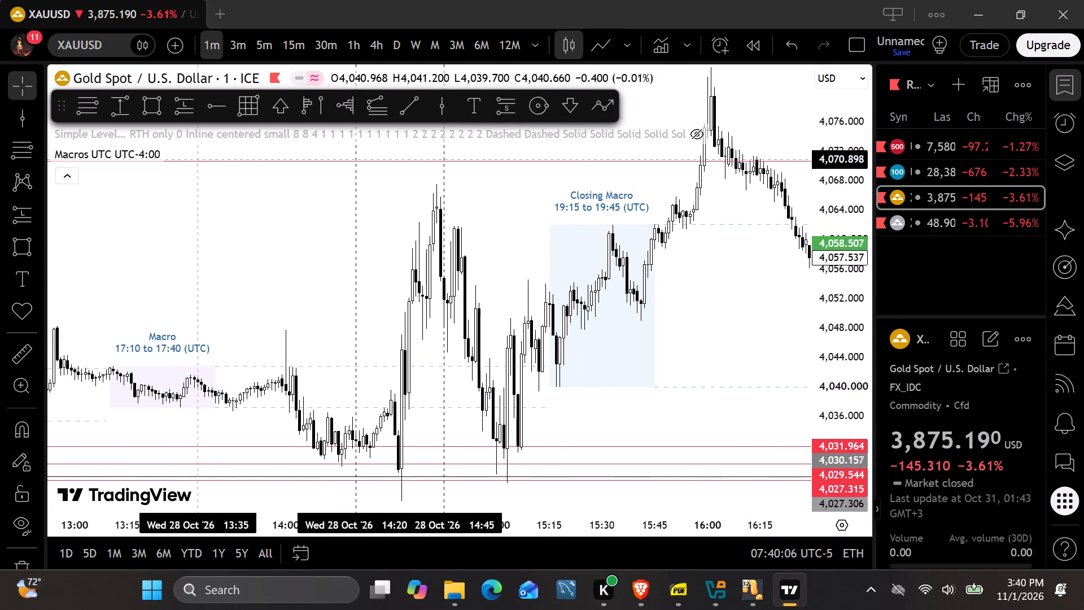
left_click(196, 158)
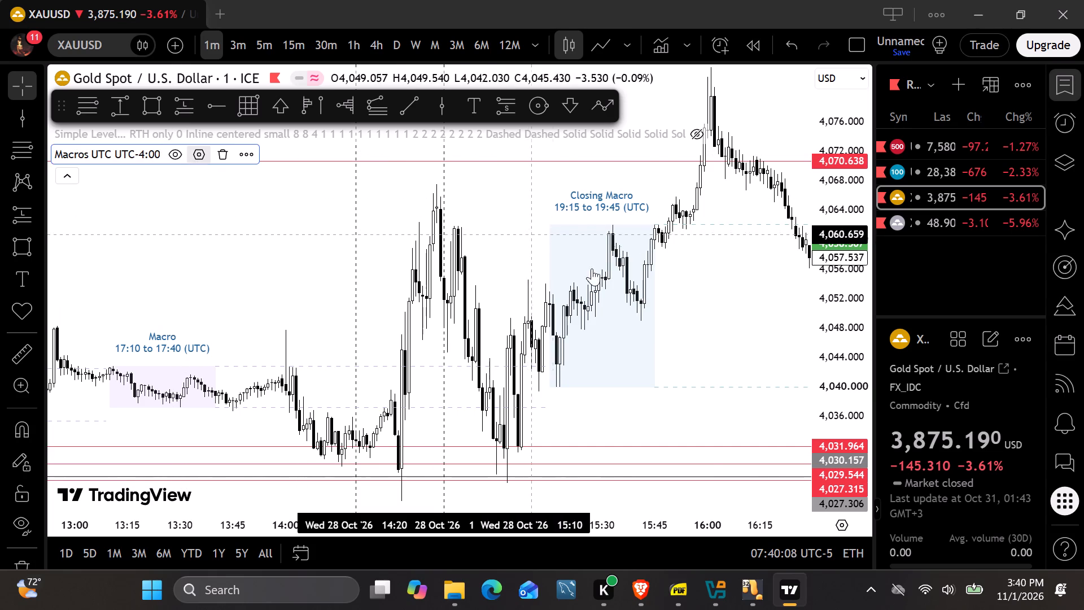
left_click(813, 553)
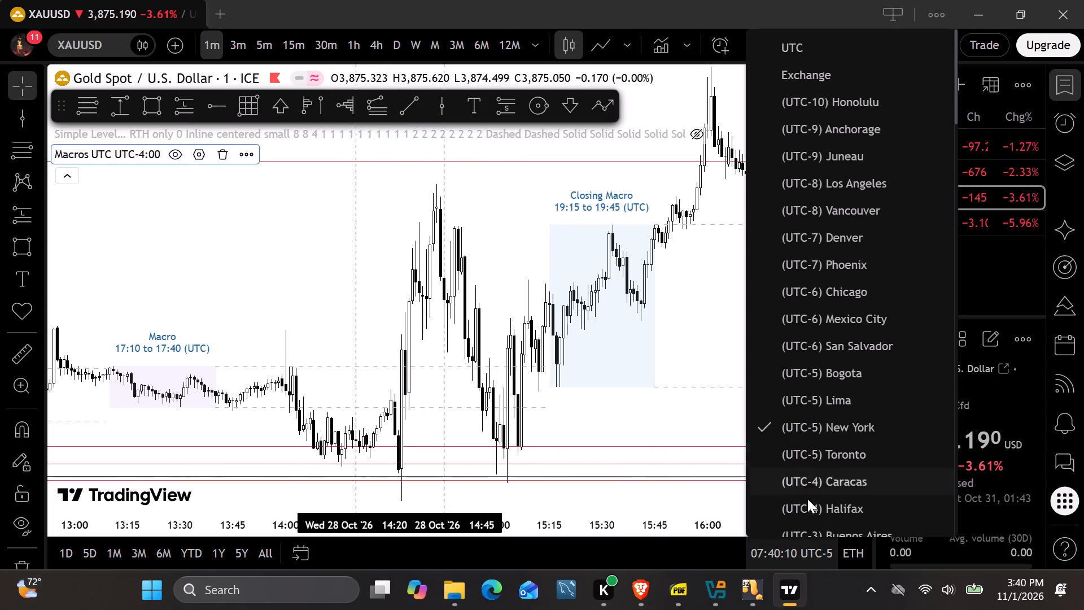
left_click(247, 228)
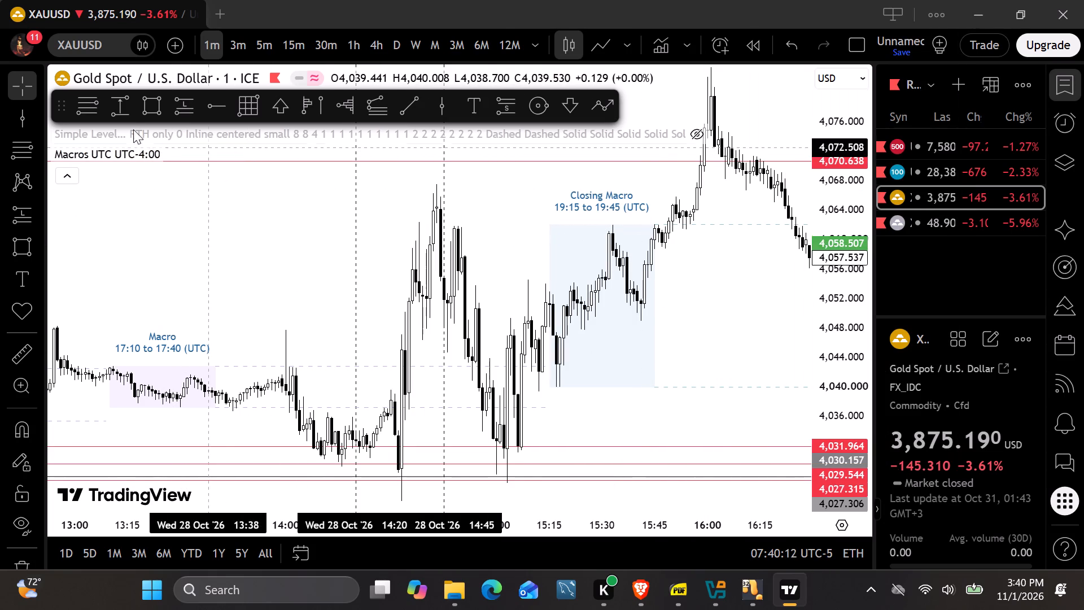
Set the Macros indicator's time zone to UTC-5:00.
left_click(201, 149)
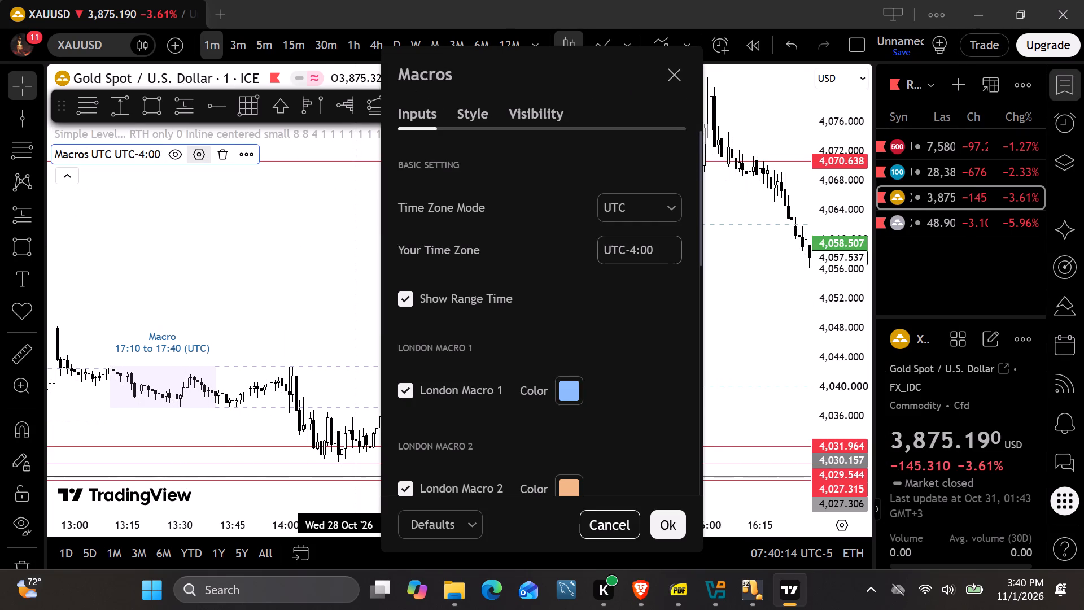
left_click(633, 245)
key("BackSpace")
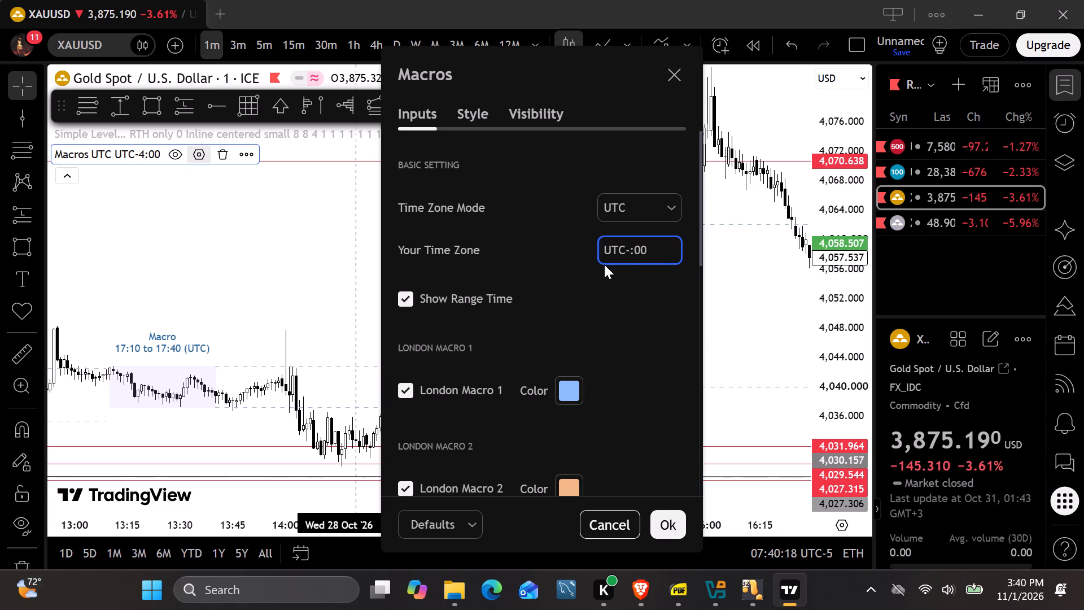
key("5")
left_click(640, 343)
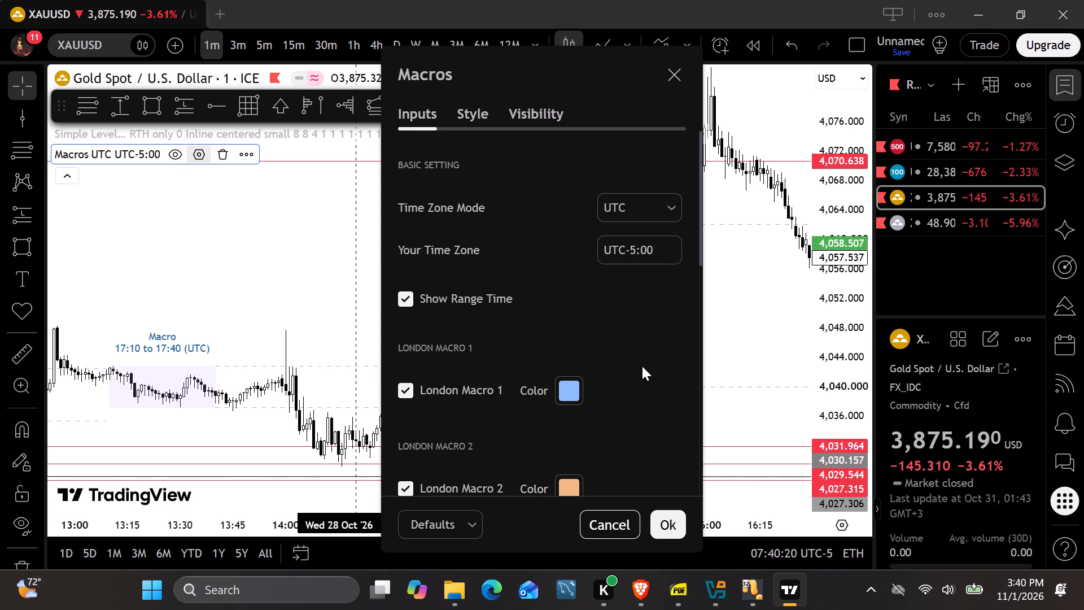
scroll(560, 354, "down", 4)
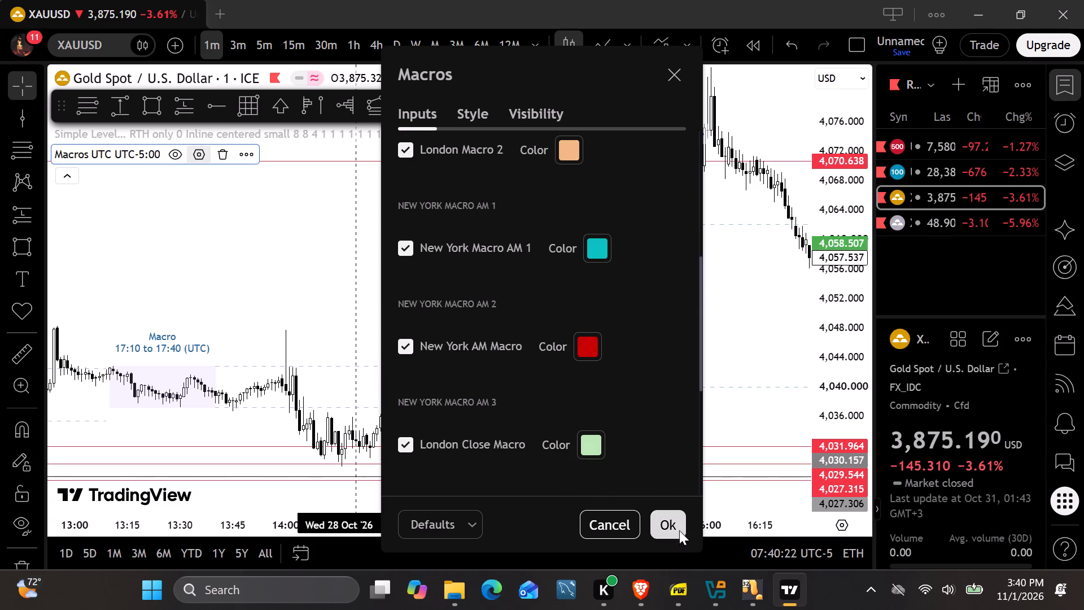
left_click(676, 529)
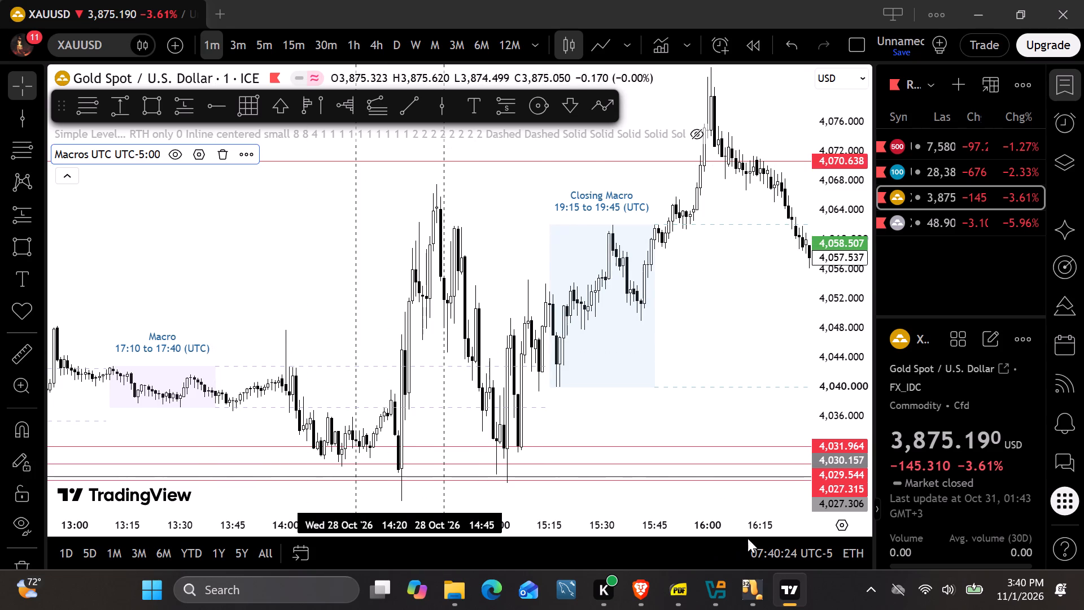
Switch the gold chart's session to regular trading hours.
left_click_drag(828, 426, 786, 320)
left_click_drag(693, 359, 772, 305)
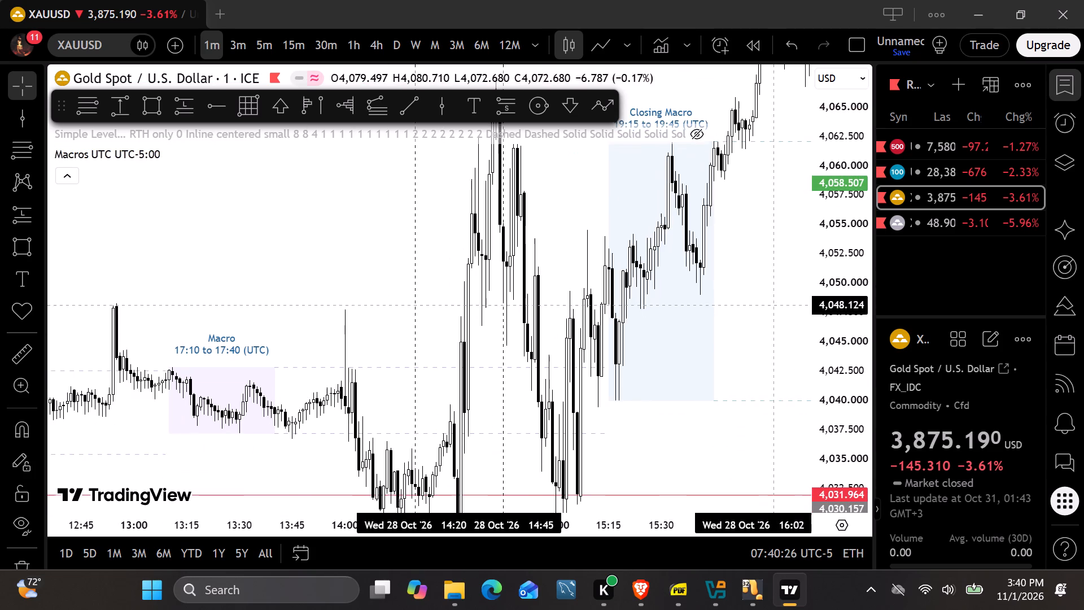
scroll(299, 315, "up", 2)
left_click_drag(277, 328, 371, 297)
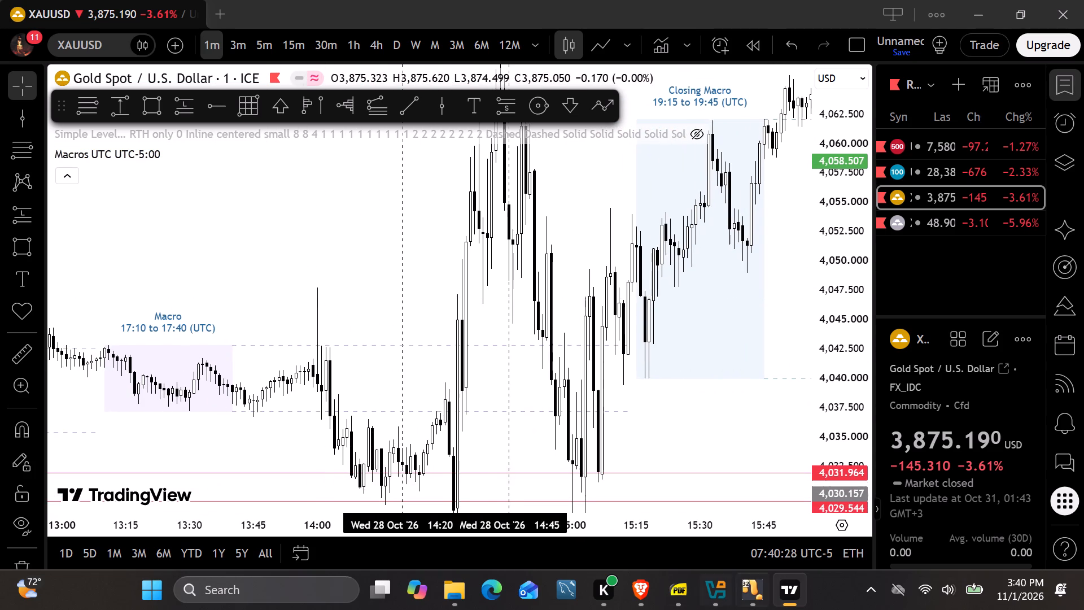
left_click(851, 555)
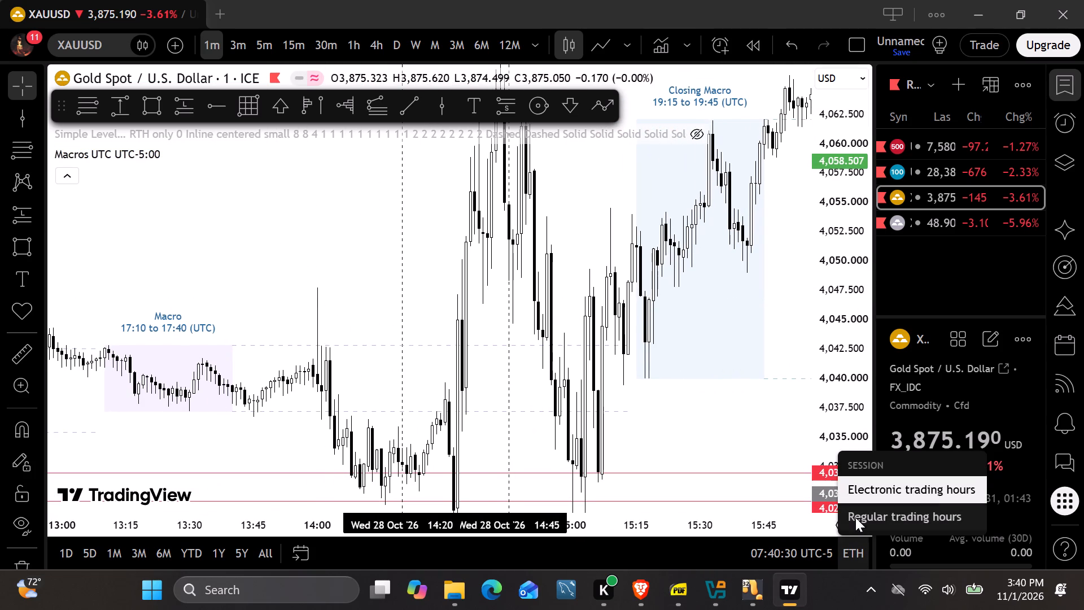
left_click(855, 517)
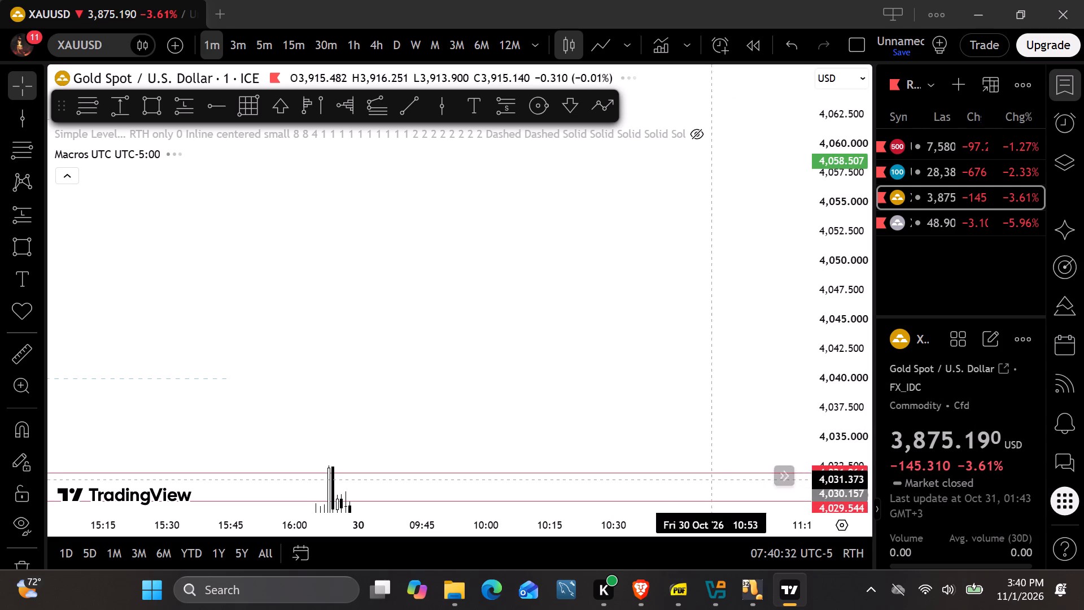
Examine the regular-hours gold chart across 28 and 29 October, comparing the candles and macro windows with the marked levels.
scroll(645, 420, "down", 5)
left_click_drag(558, 407, 517, 199)
left_click_drag(641, 455, 692, 319)
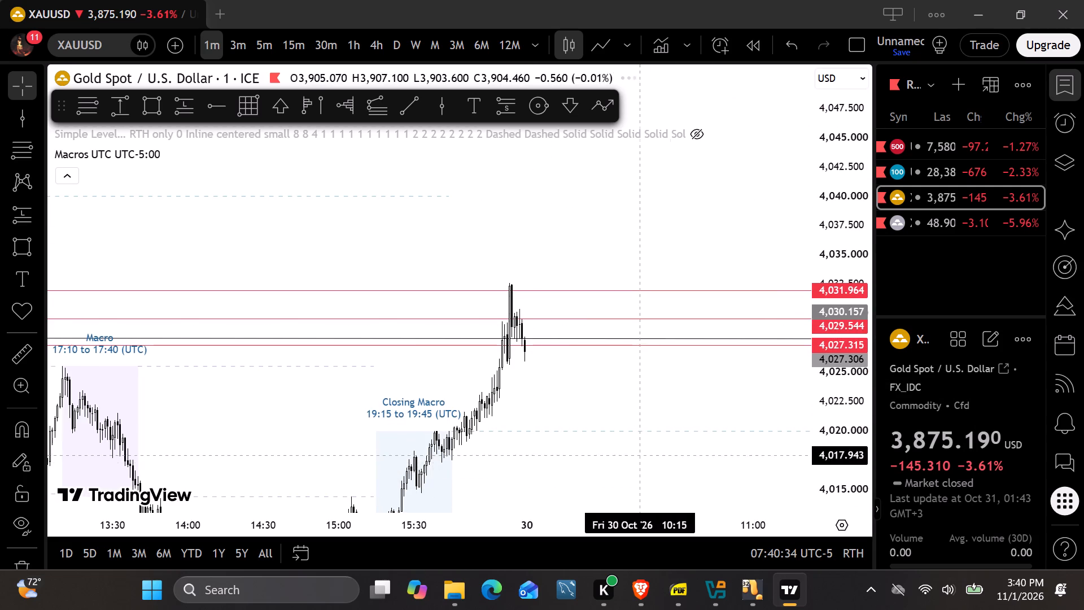
left_click_drag(692, 319, 714, 265)
scroll(340, 437, "down", 3)
left_click_drag(548, 350, 495, 475)
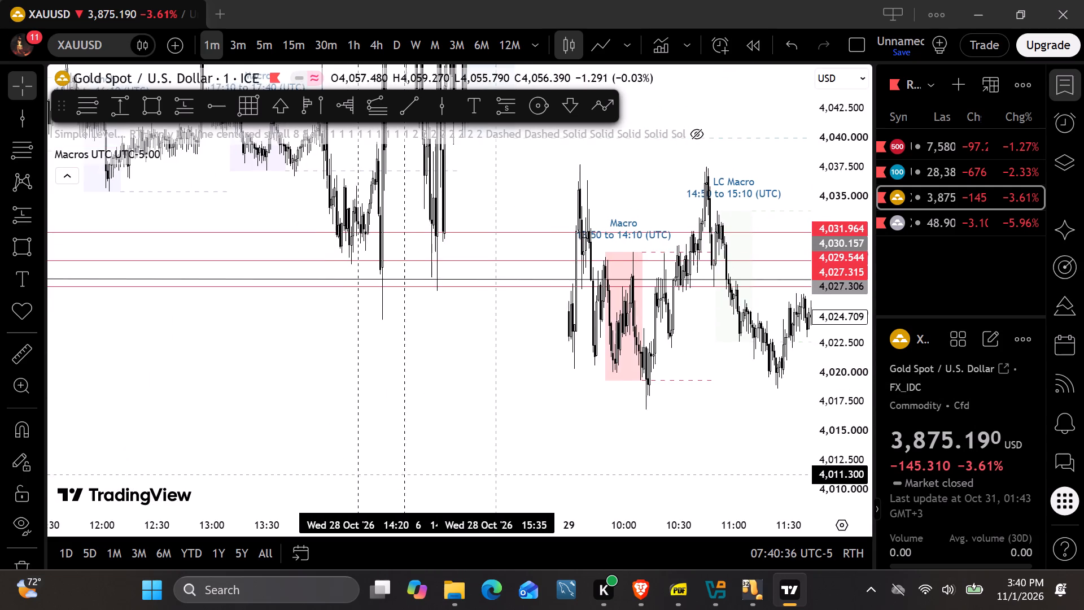
left_click_drag(495, 475, 409, 469)
scroll(369, 245, "up", 1)
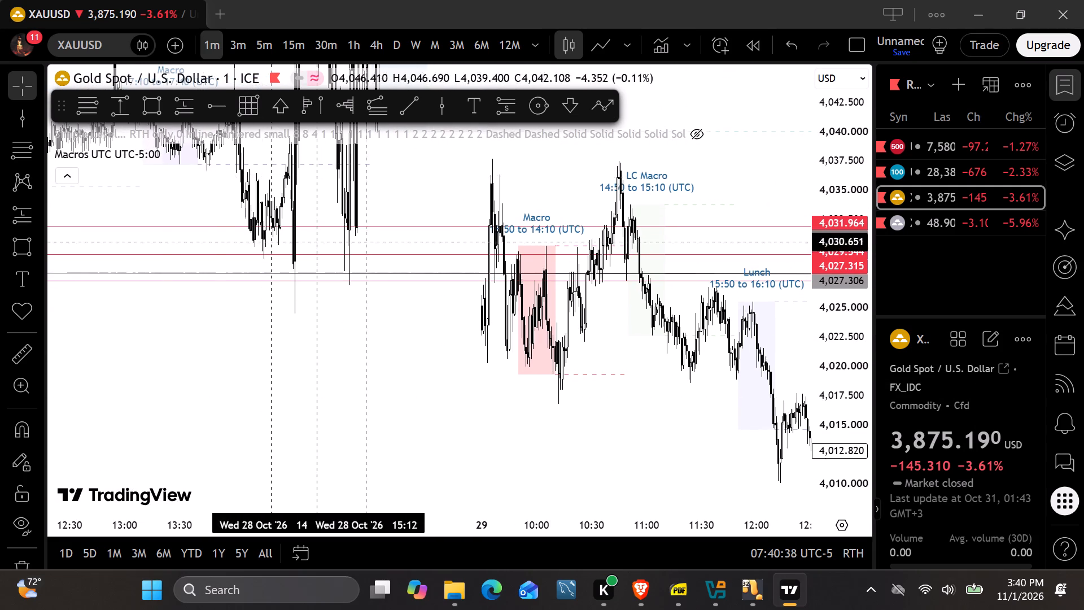
scroll(382, 272, "up", 2)
scroll(452, 402, "up", 3)
left_click_drag(417, 406, 644, 382)
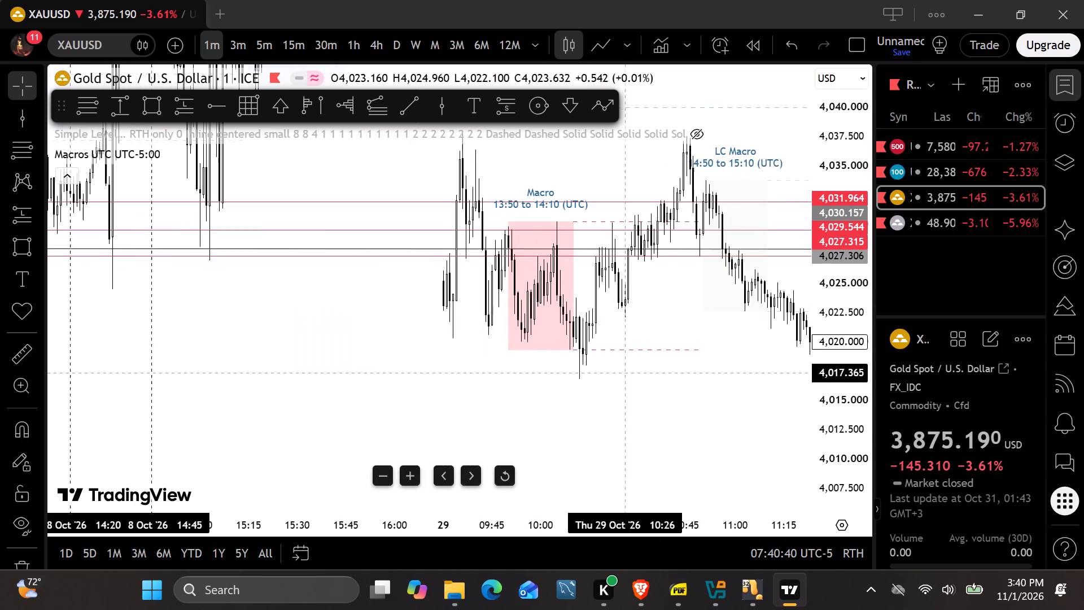
scroll(253, 386, "down", 6)
left_click_drag(852, 190, 819, 299)
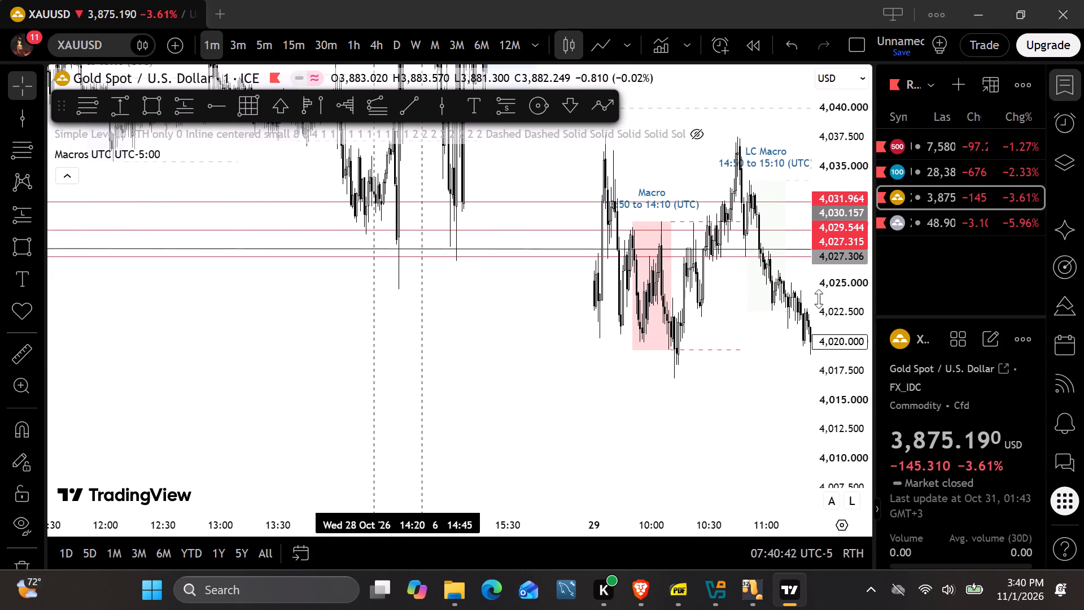
left_click_drag(819, 299, 720, 521)
scroll(648, 377, "down", 5)
left_click_drag(658, 381, 1003, 382)
scroll(608, 361, "up", 4)
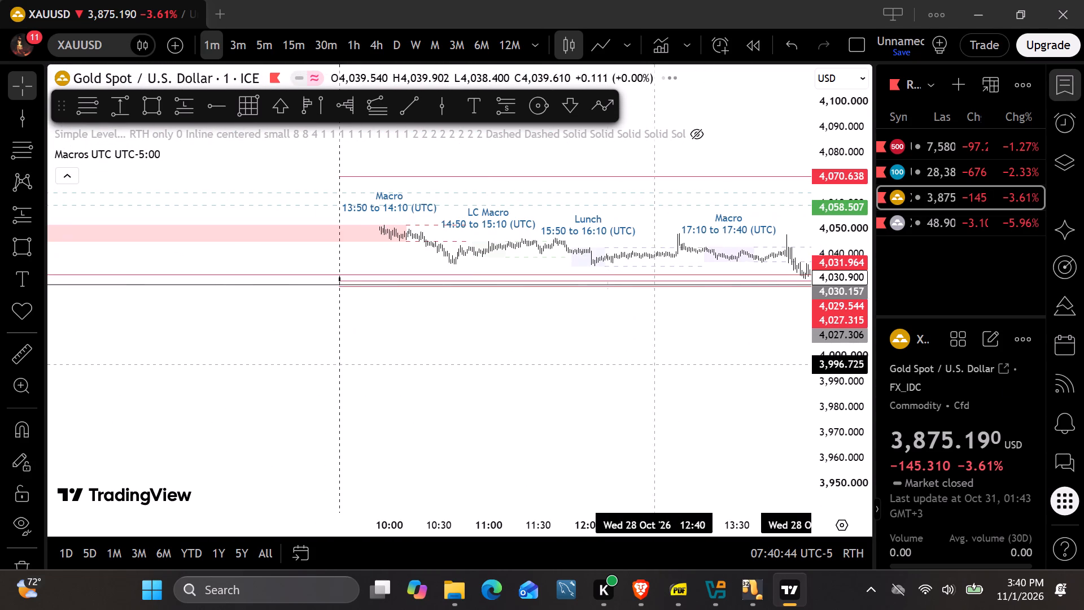
left_click_drag(728, 356, 260, 360)
left_click_drag(833, 387, 802, 298)
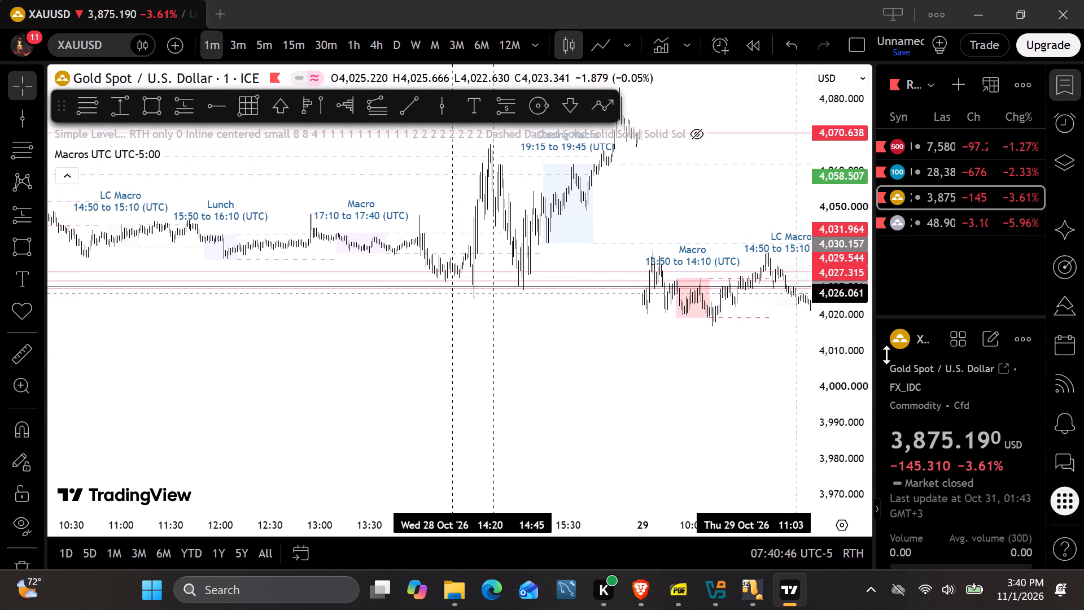
left_click_drag(865, 365, 865, 93)
scroll(798, 184, "up", 5)
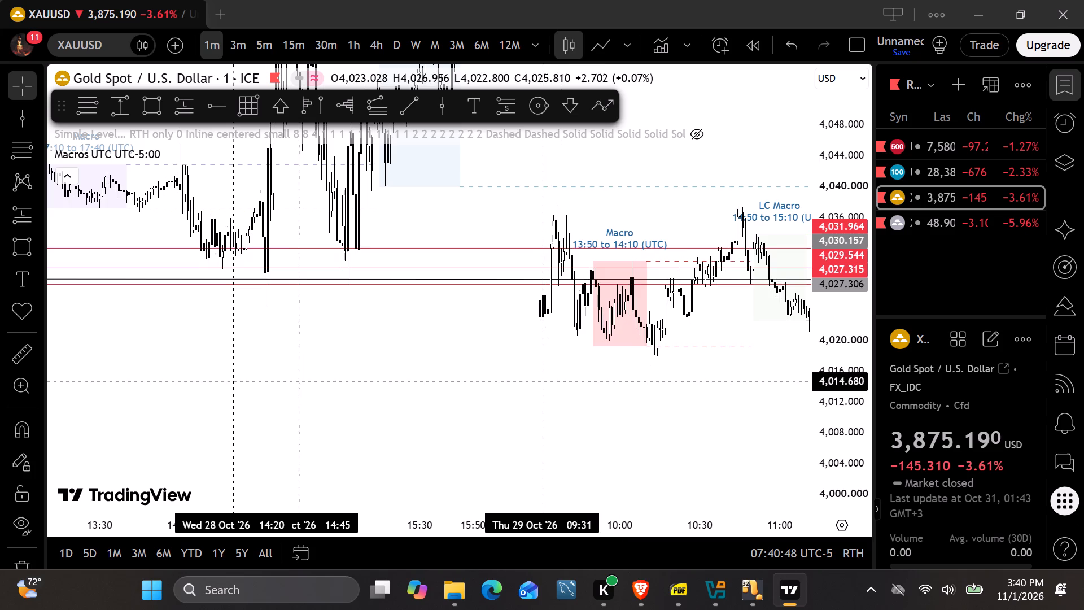
left_click_drag(543, 382, 661, 467)
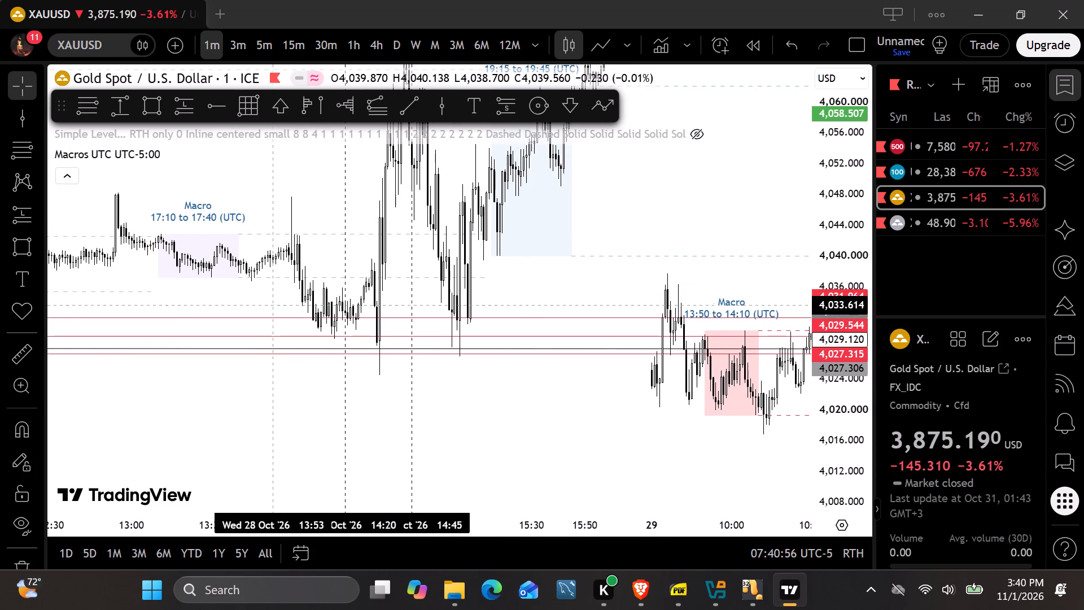
Move the 14:20 vertical line to 13:50 on 28 October.
left_click_drag(344, 310, 152, 313)
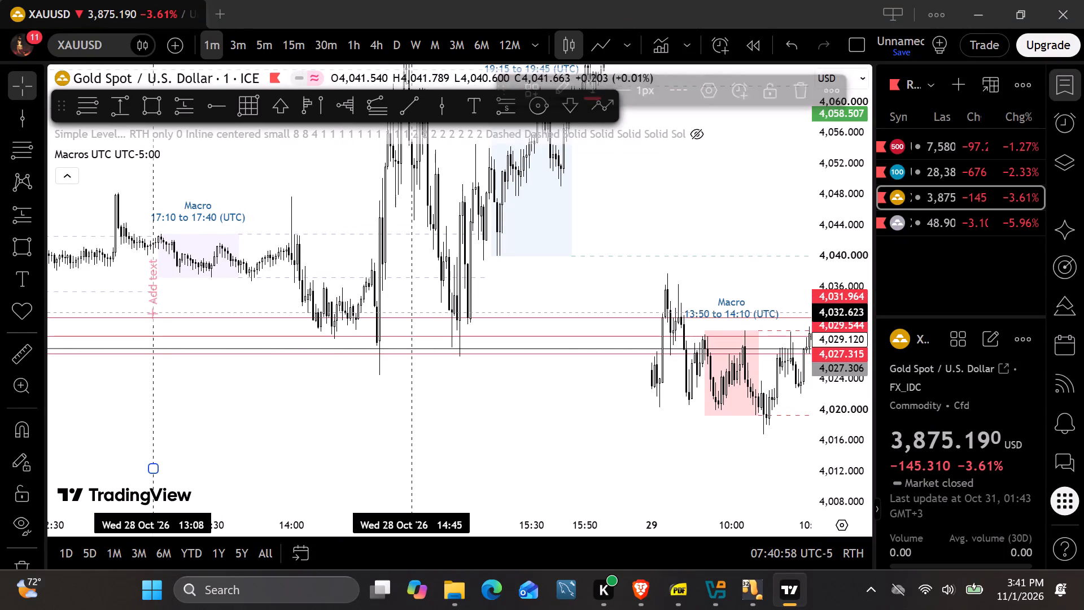
left_click_drag(152, 313, 267, 317)
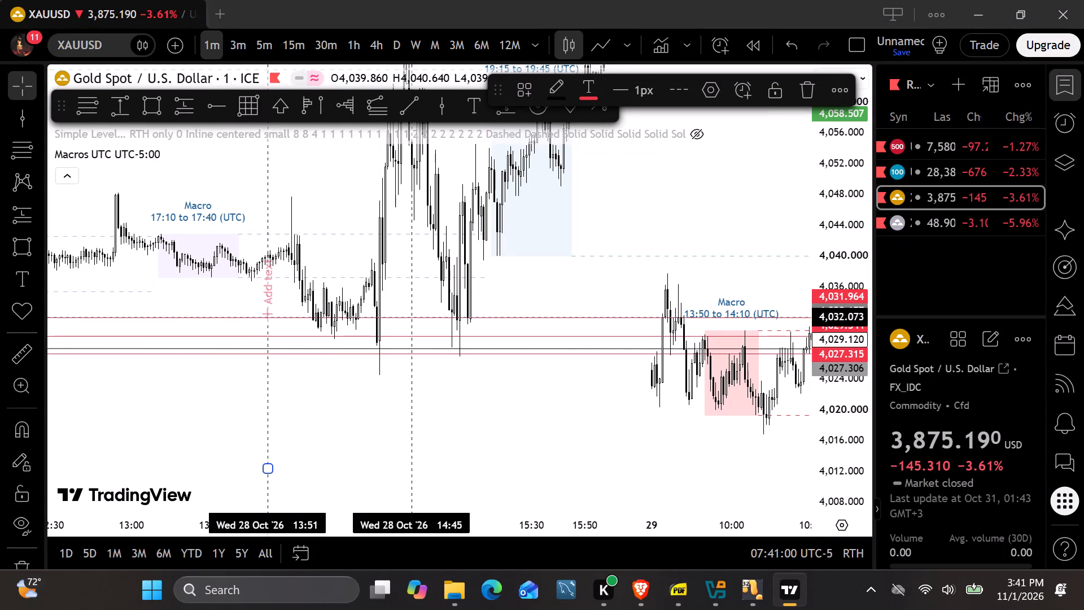
left_click_drag(267, 317, 260, 321)
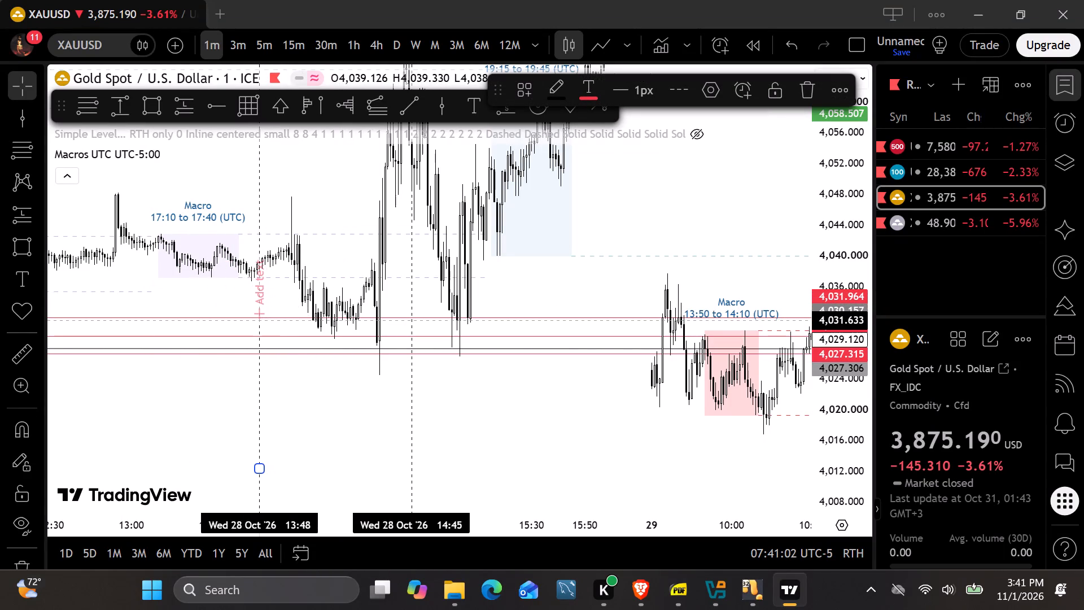
left_click_drag(260, 321, 264, 319)
left_click(349, 376)
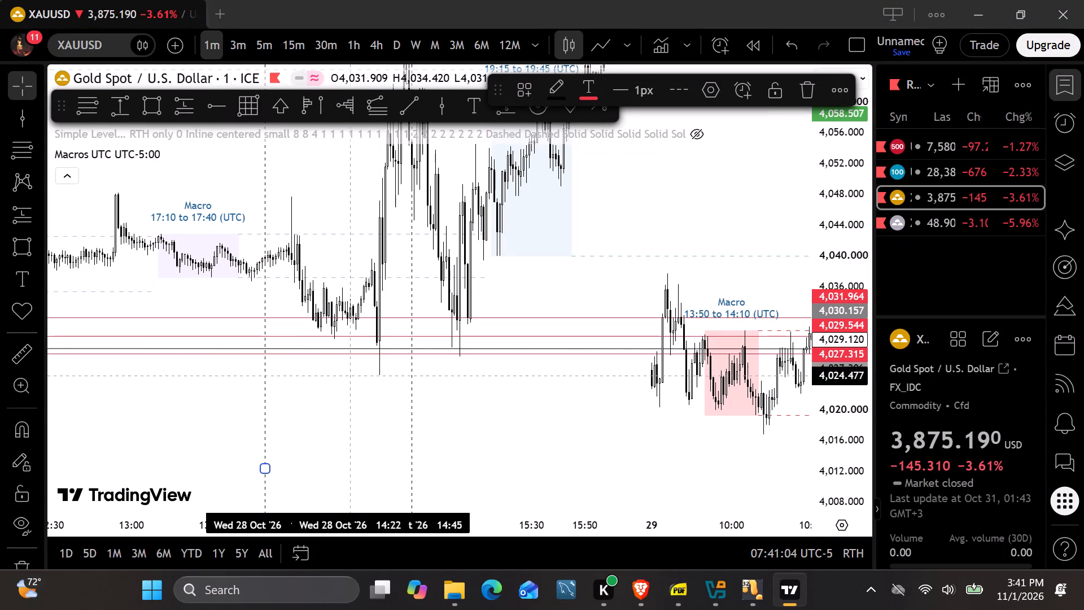
Add a vertical line at 14:10 on 28 October, between the 13:50 and 14:45 lines.
left_click_drag(317, 432, 595, 493)
left_click_drag(569, 456, 532, 430)
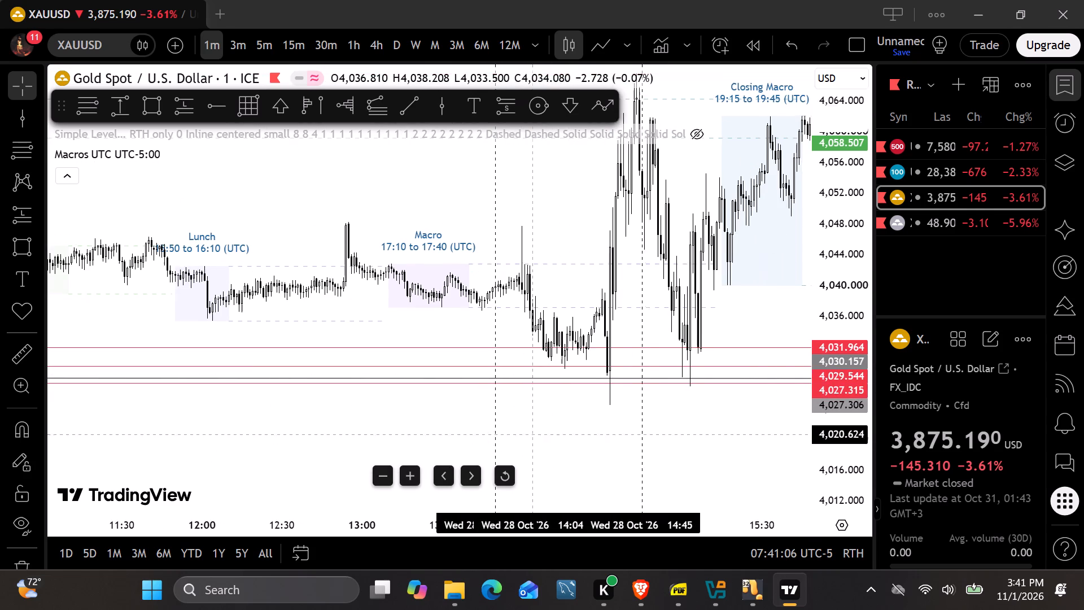
left_click_drag(532, 430, 529, 426)
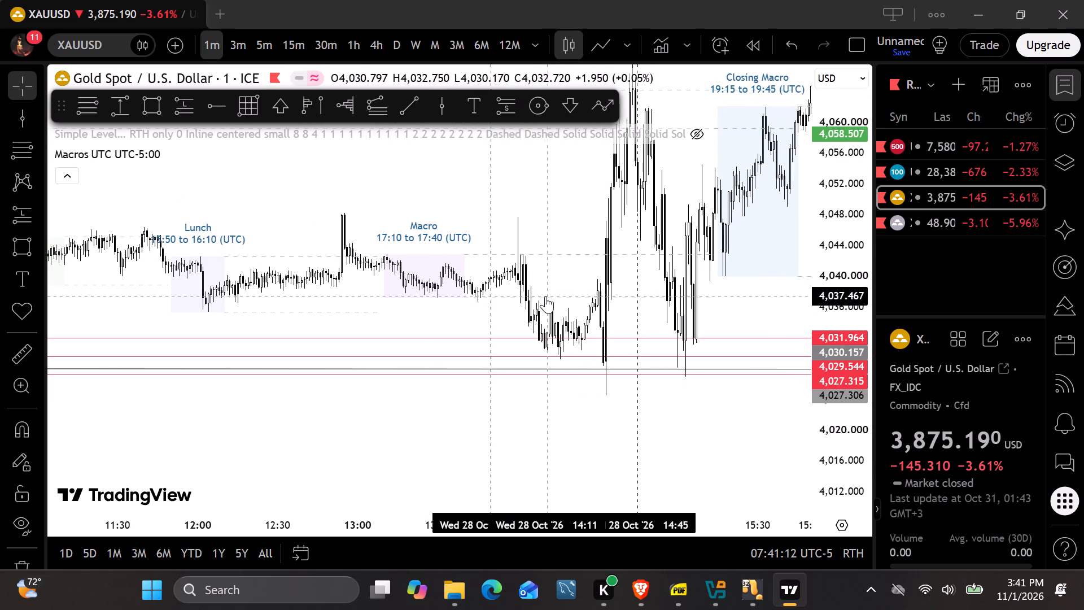
left_click(435, 106)
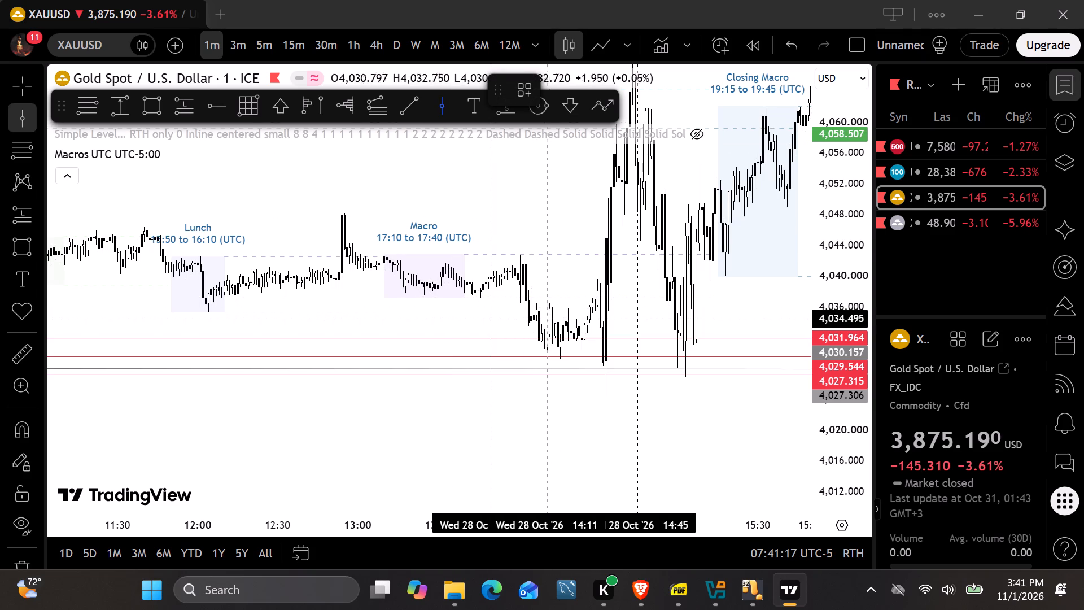
left_click(545, 320)
Examine the gold chart across 27 and 28 October, comparing the macro windows and vertical lines with the marked levels.
scroll(550, 439, "down", 5)
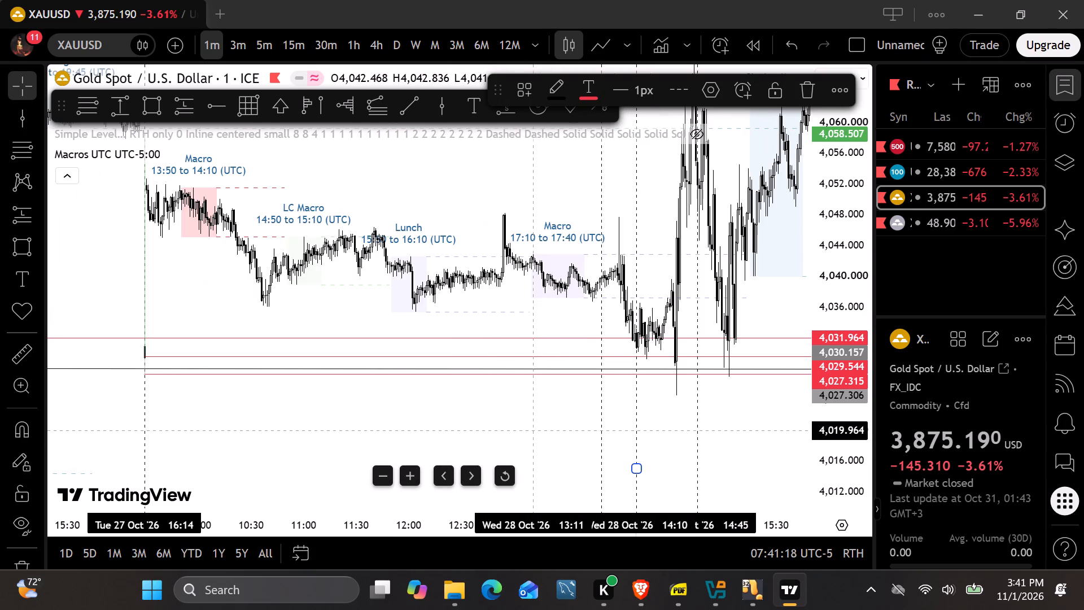
scroll(447, 432, "down", 6)
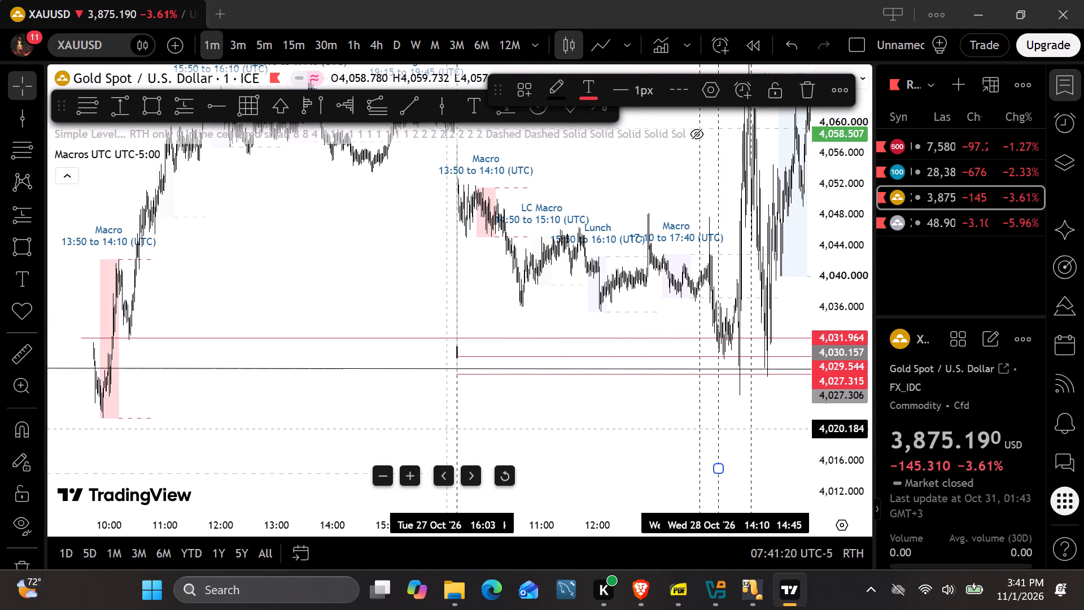
scroll(447, 429, "down", 1)
scroll(446, 430, "up", 2)
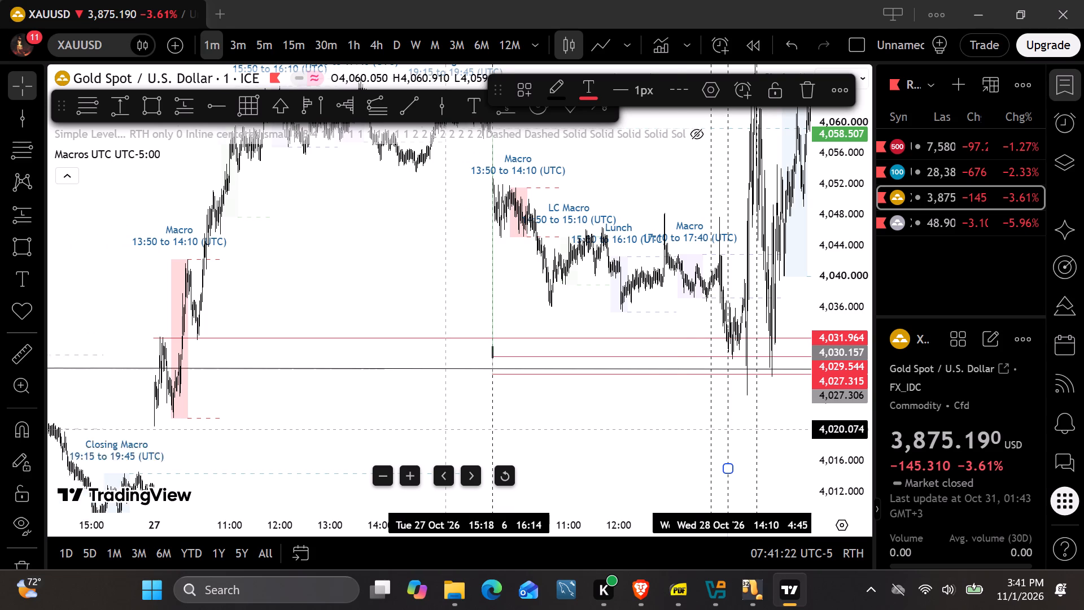
scroll(446, 430, "up", 3)
scroll(478, 440, "down", 5)
scroll(531, 448, "up", 11)
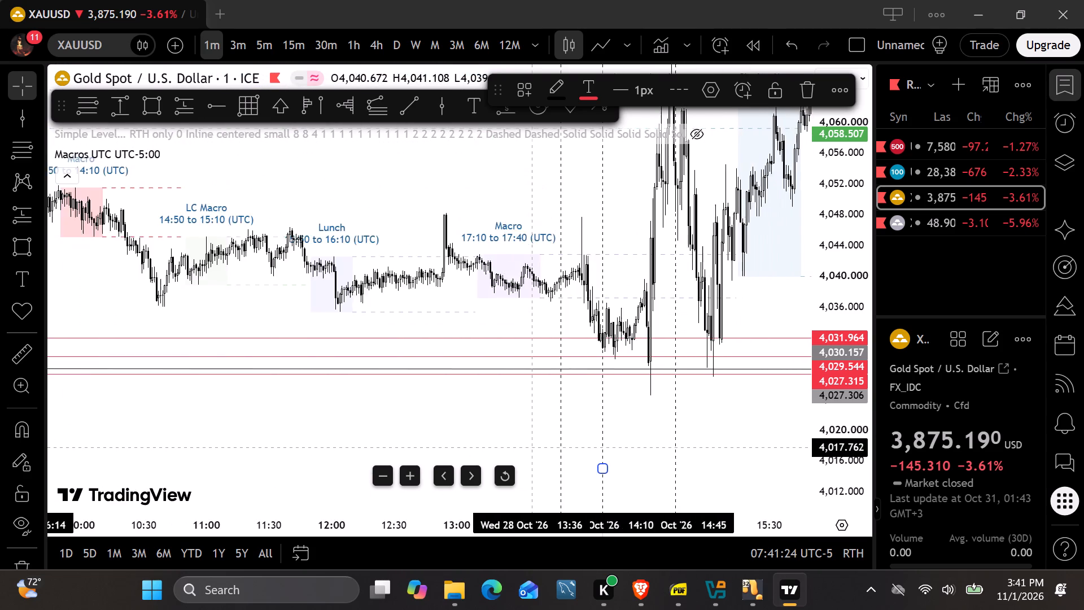
scroll(532, 448, "up", 4)
Move the 14:45 vertical line to 14:47 on 28 October.
left_click_drag(839, 439, 831, 380)
scroll(554, 399, "up", 5)
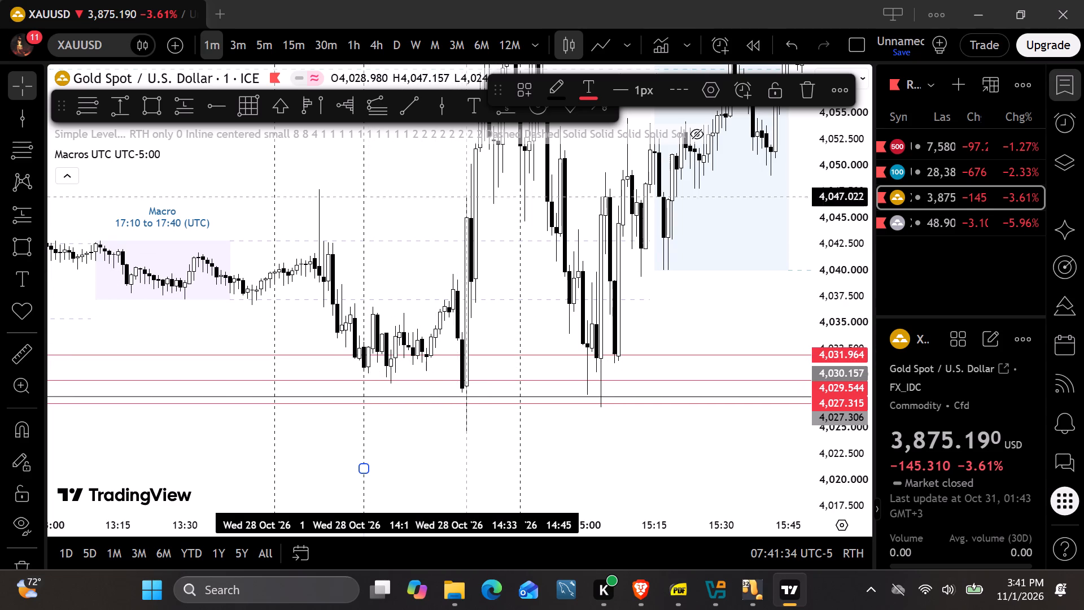
left_click_drag(519, 281, 531, 370)
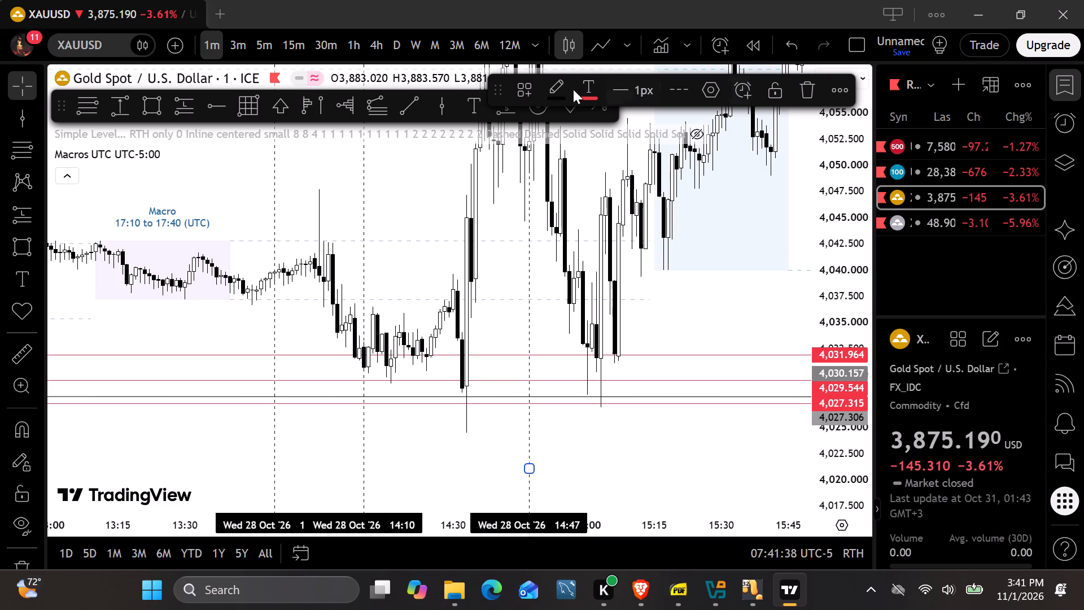
Draw a thin rectangle from 14:32 to 15:39 on 28 October, between about 4,034.26 and 4,035.55.
left_click(160, 102)
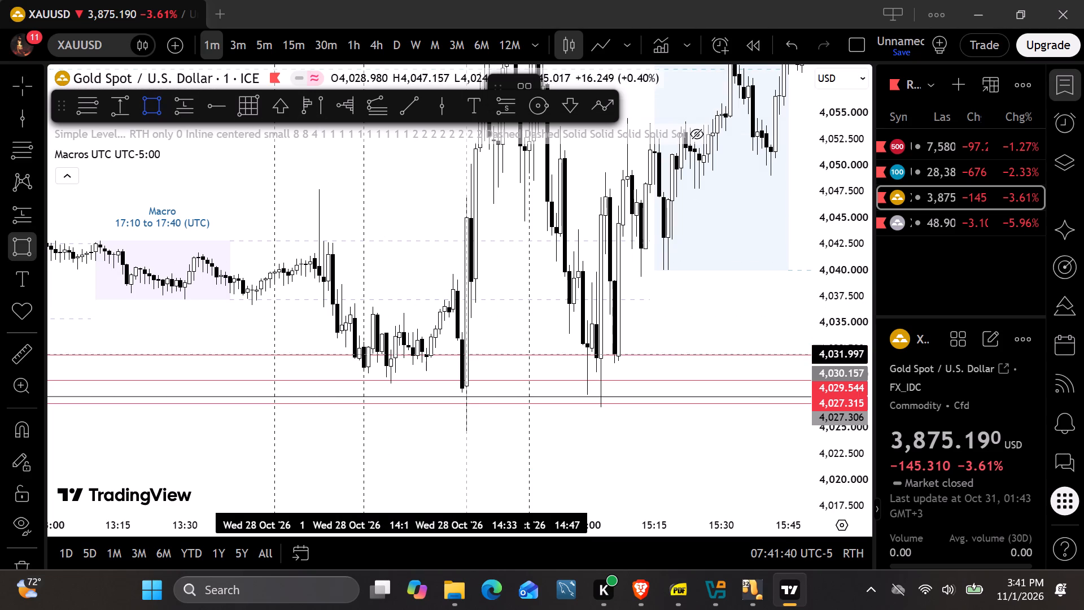
left_click(461, 331)
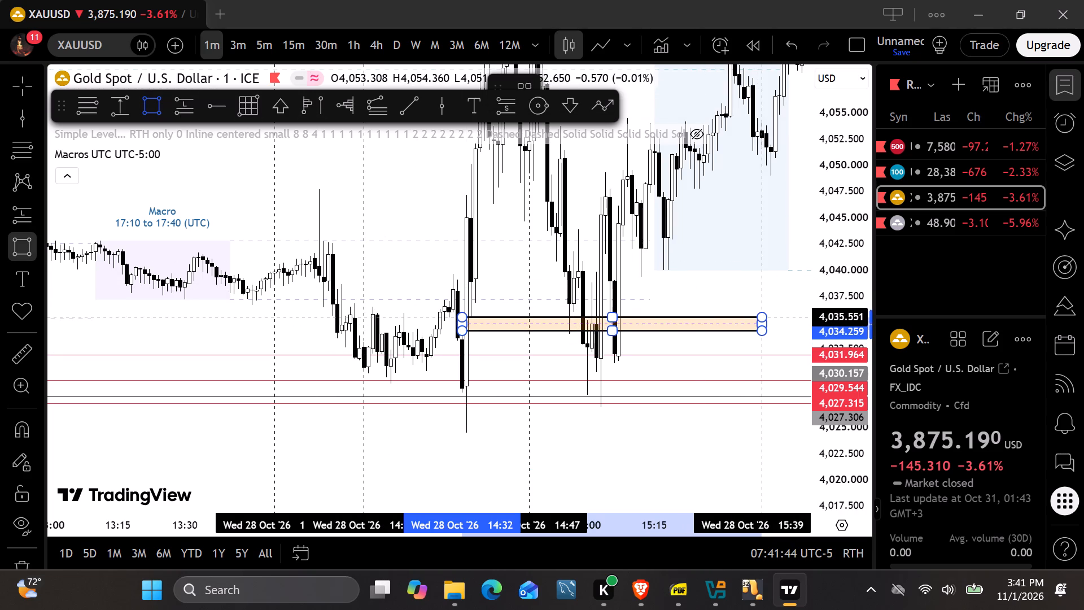
left_click(761, 317)
left_click(755, 277)
Place a long position at 14:57 on 28 October inside the rectangle zone, with entry at about 4,034.74.
scroll(405, 312, "up", 3)
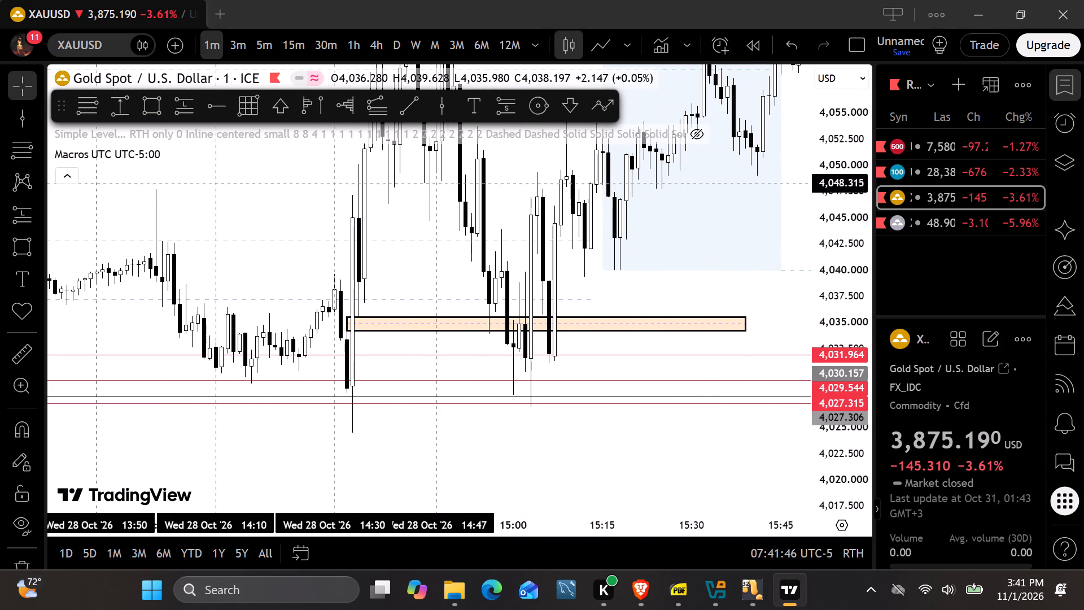
left_click(176, 102)
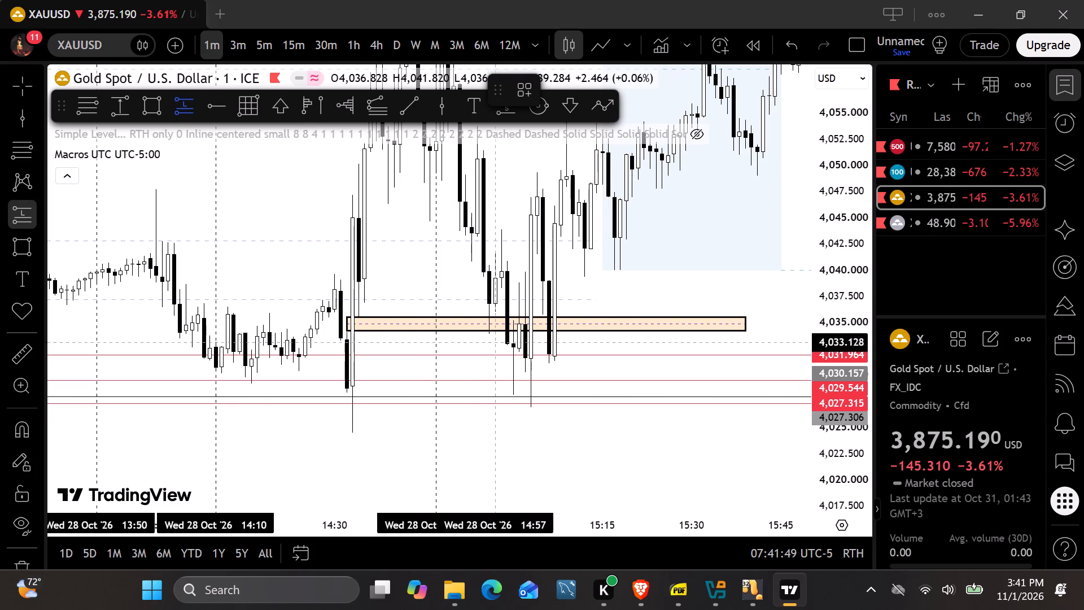
left_click(495, 326)
left_click(713, 287)
left_click_drag(724, 285, 722, 191)
Add a horizontal ray at about 4,024.16 from the low of the 14:33 candle on 28 October.
left_click(211, 100)
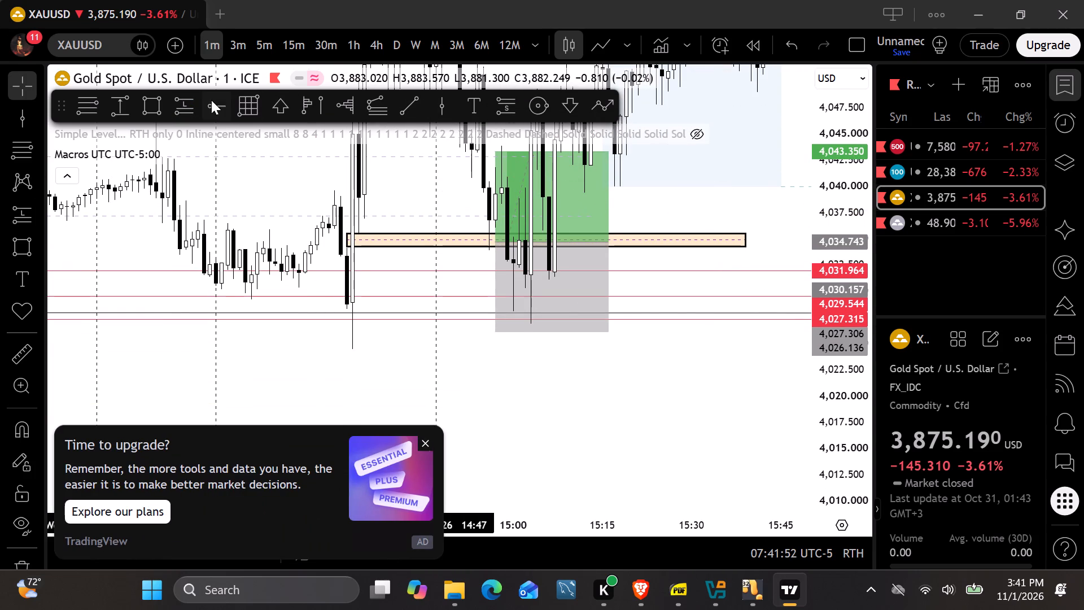
left_click(352, 352)
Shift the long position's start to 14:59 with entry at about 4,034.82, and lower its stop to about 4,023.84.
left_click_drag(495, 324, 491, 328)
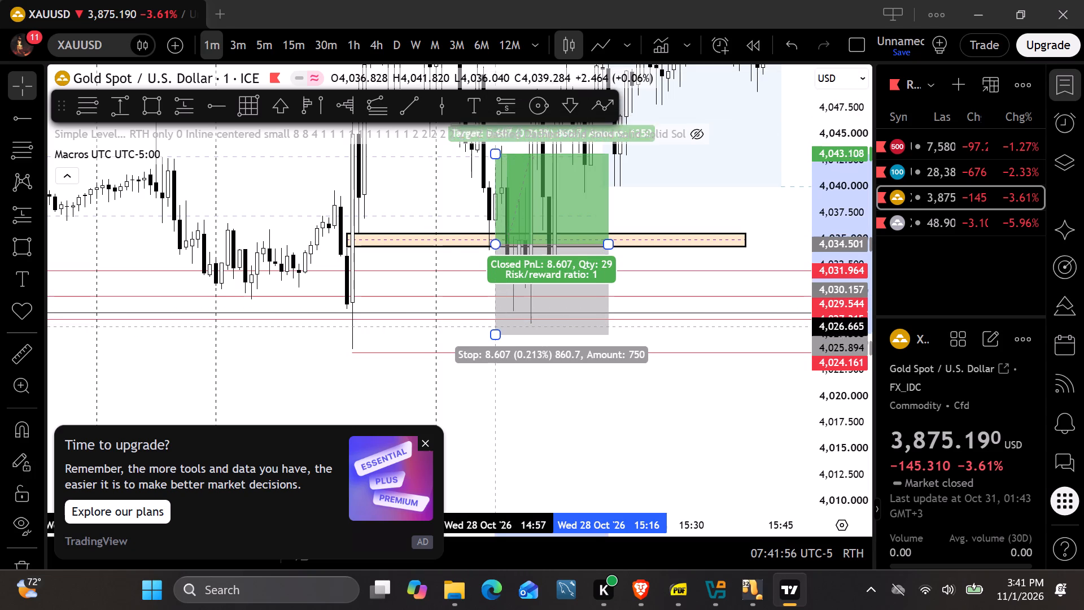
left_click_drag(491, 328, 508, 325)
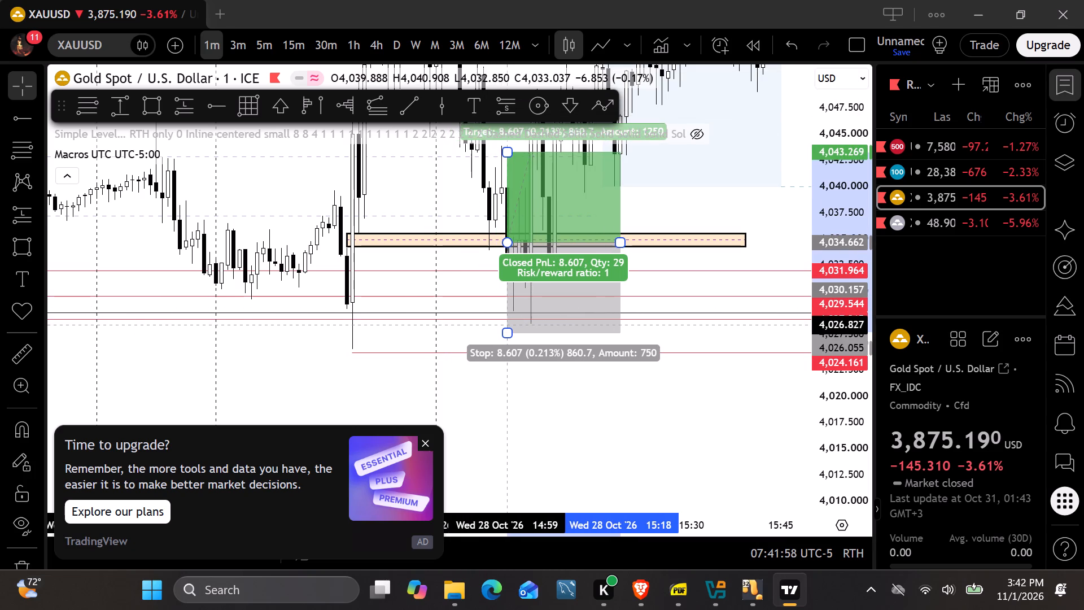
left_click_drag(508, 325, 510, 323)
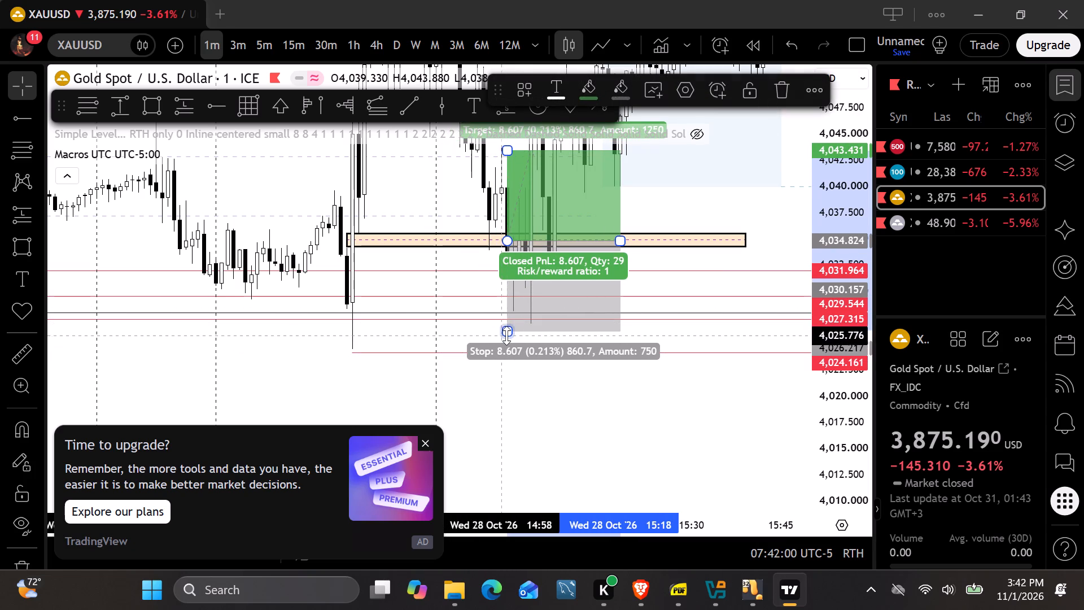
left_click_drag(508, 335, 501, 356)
Examine the long position against the surrounding candles, the rectangle zone and the closing macro window.
left_click_drag(606, 403, 676, 473)
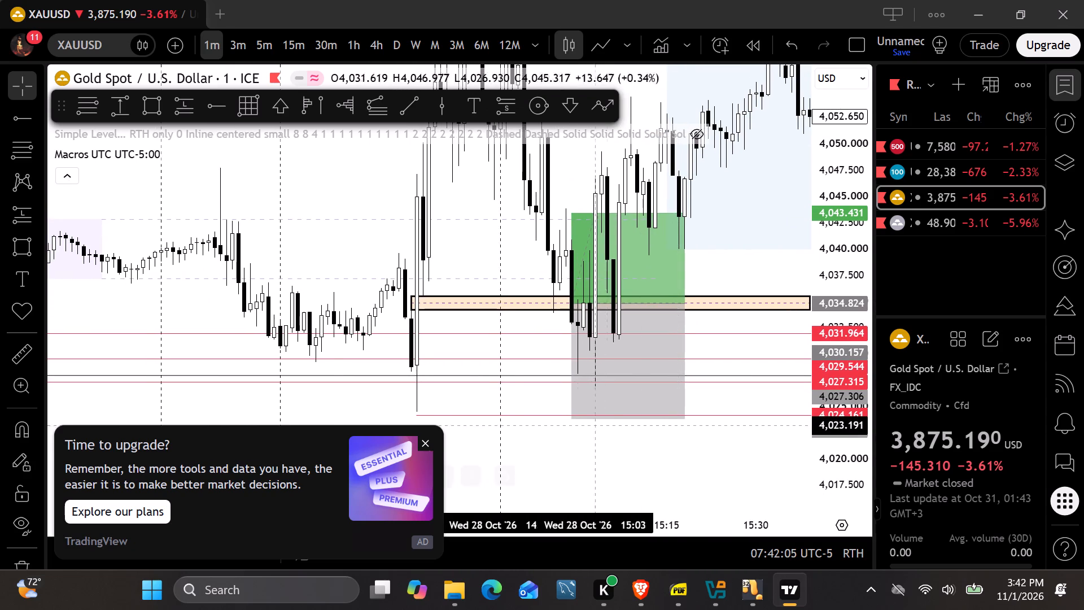
scroll(579, 433, "down", 3)
scroll(462, 389, "up", 2)
scroll(381, 364, "up", 2)
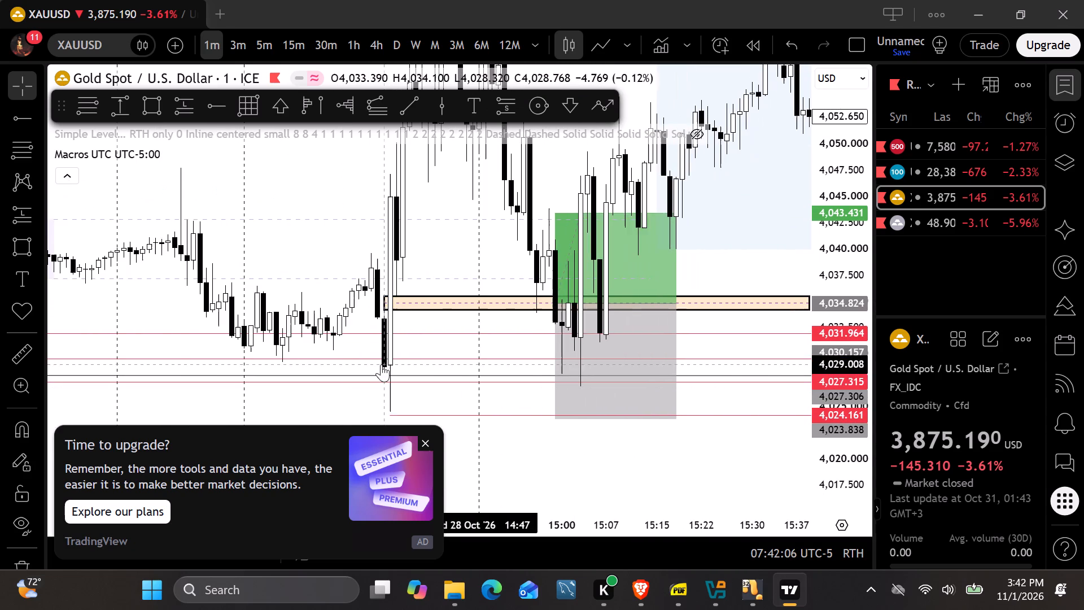
scroll(412, 386, "down", 1)
left_click_drag(841, 271, 837, 388)
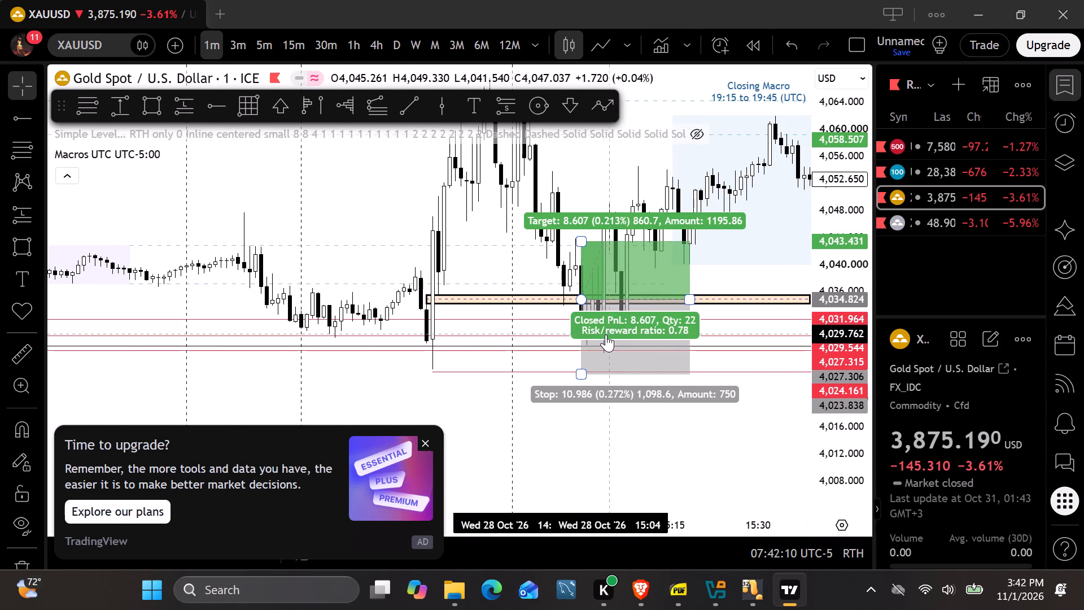
left_click_drag(700, 442, 633, 525)
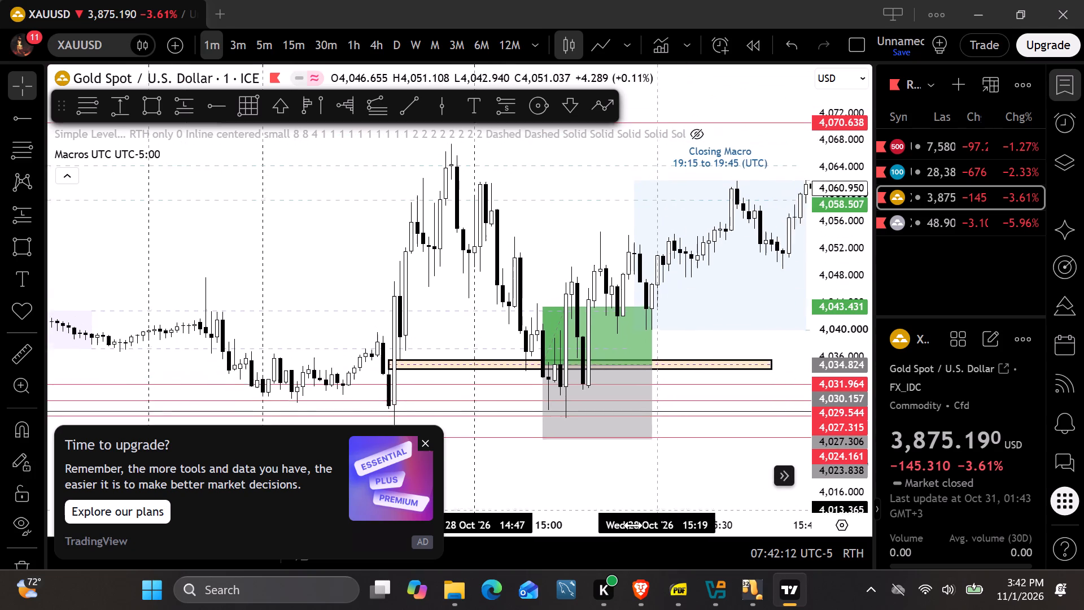
left_click_drag(633, 525, 609, 525)
Dismiss the upgrade advertisement and the ad-free offer.
left_click(421, 439)
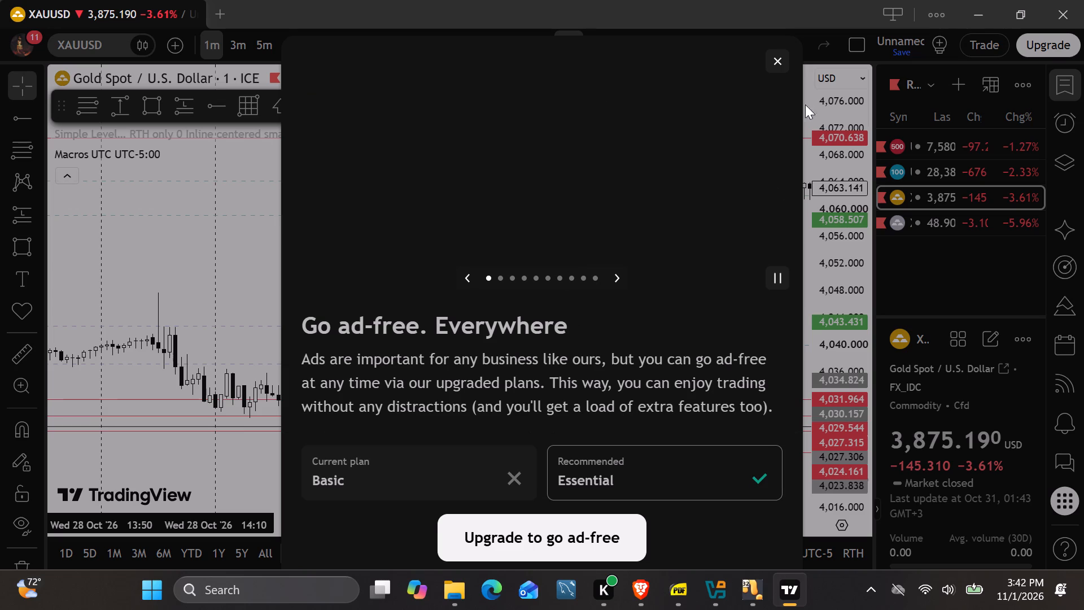
left_click(784, 60)
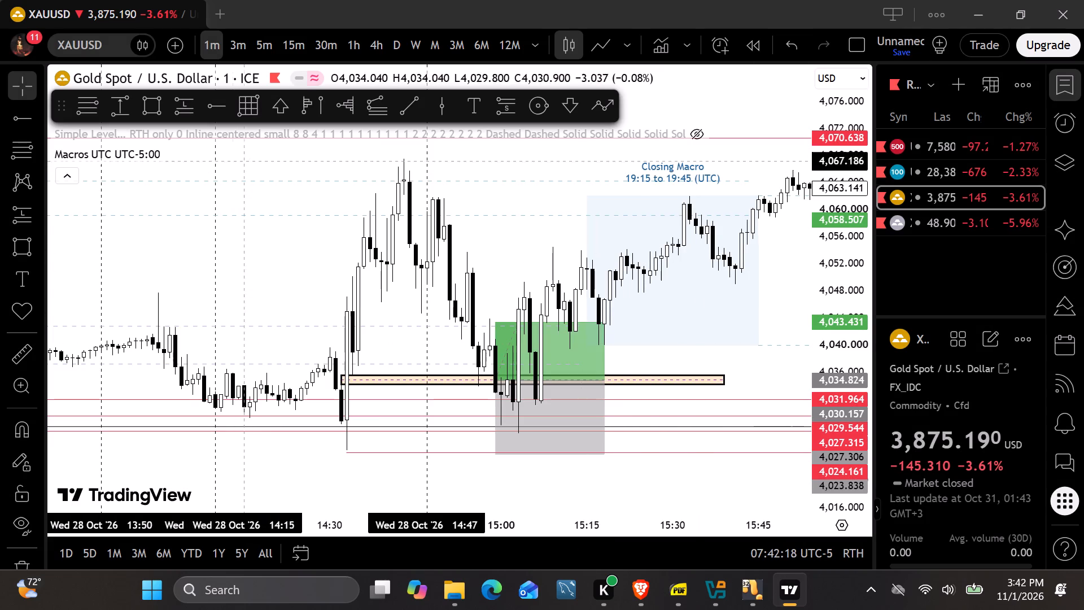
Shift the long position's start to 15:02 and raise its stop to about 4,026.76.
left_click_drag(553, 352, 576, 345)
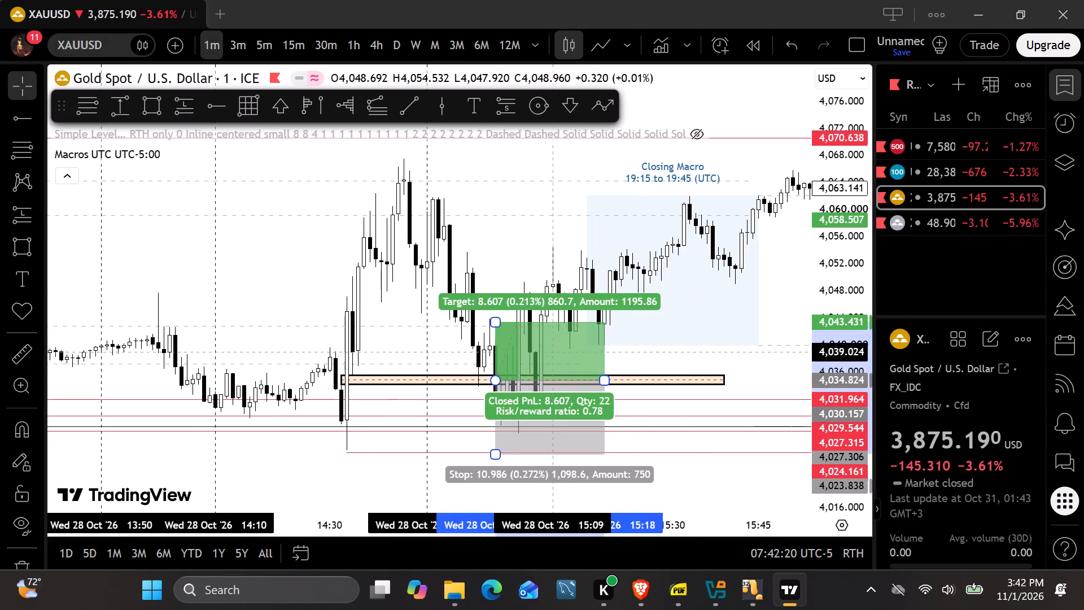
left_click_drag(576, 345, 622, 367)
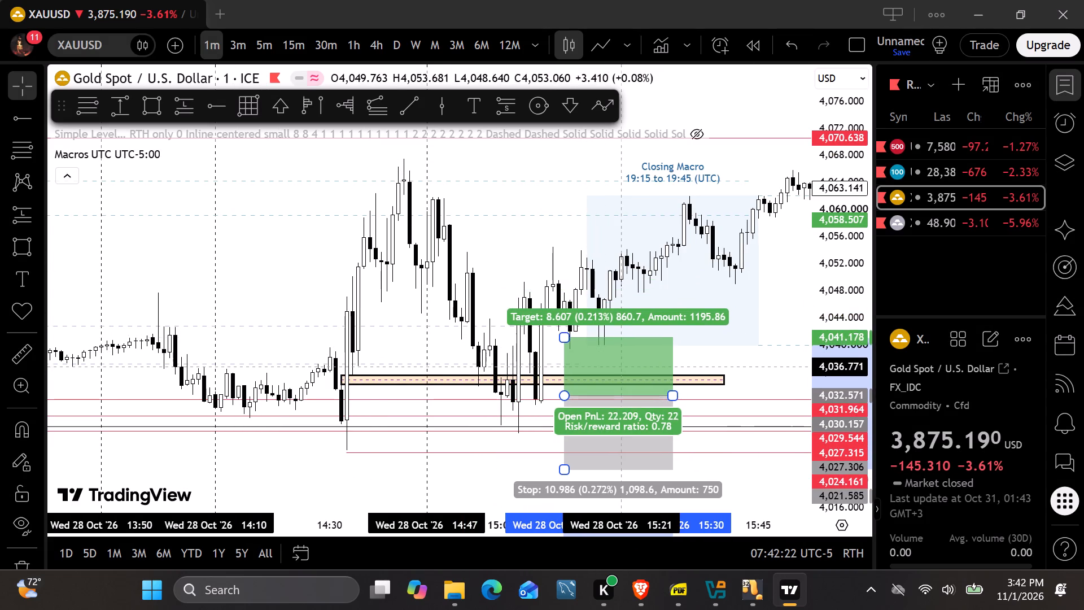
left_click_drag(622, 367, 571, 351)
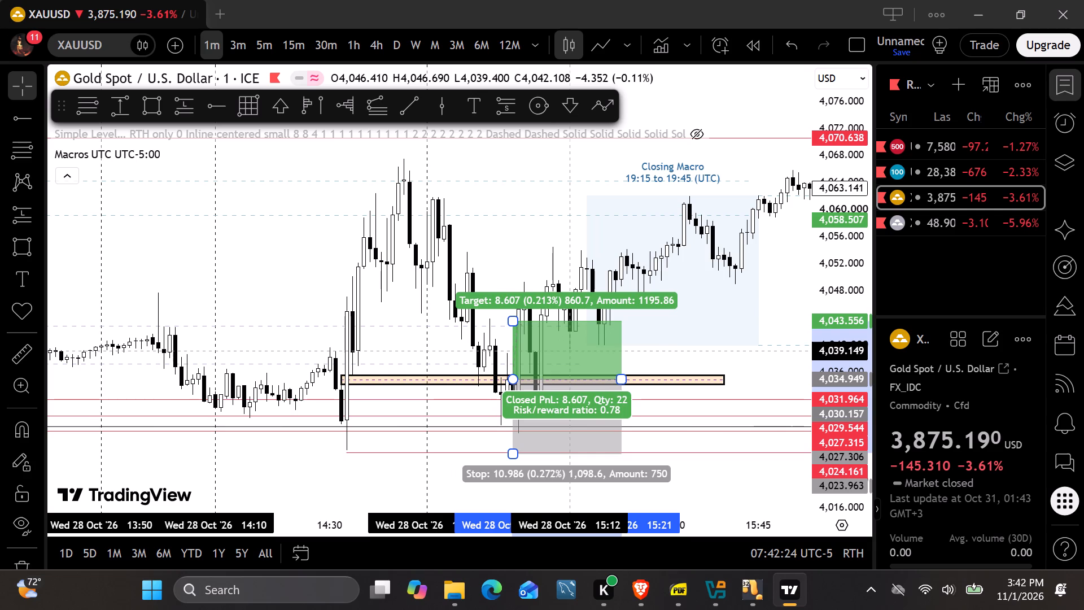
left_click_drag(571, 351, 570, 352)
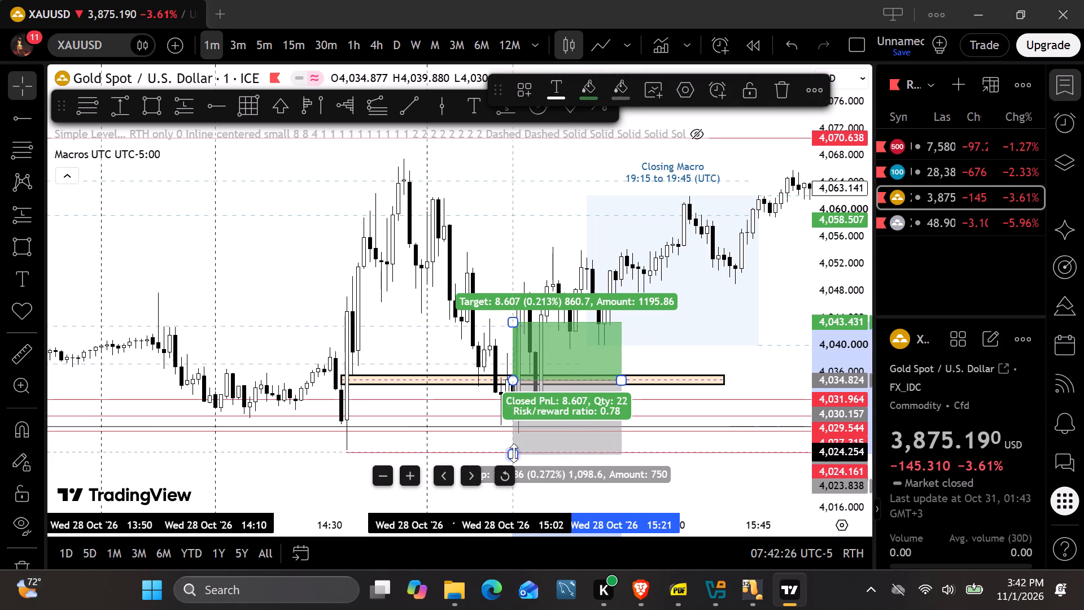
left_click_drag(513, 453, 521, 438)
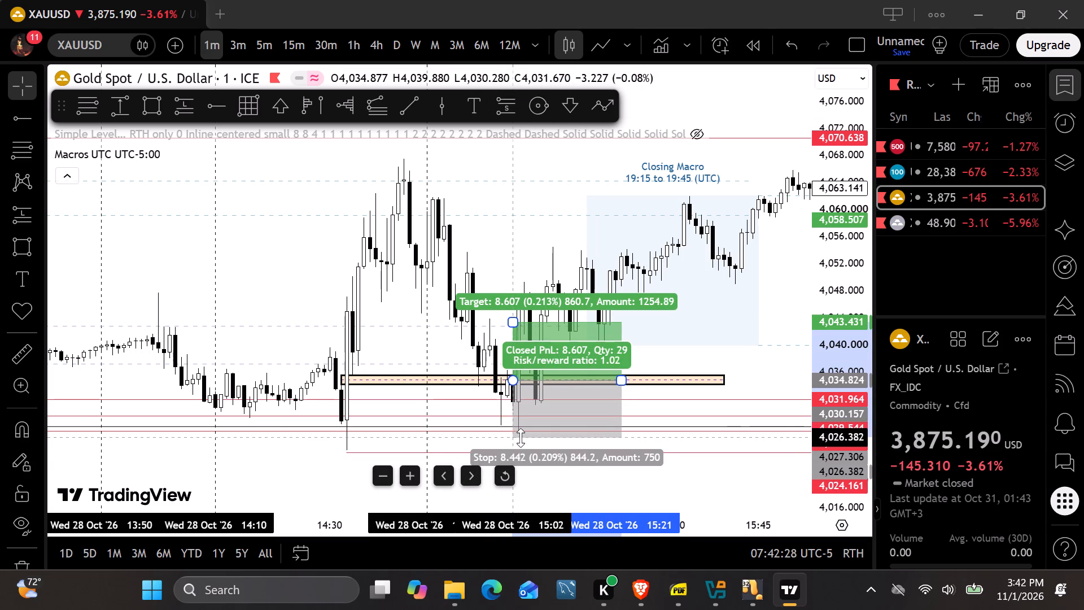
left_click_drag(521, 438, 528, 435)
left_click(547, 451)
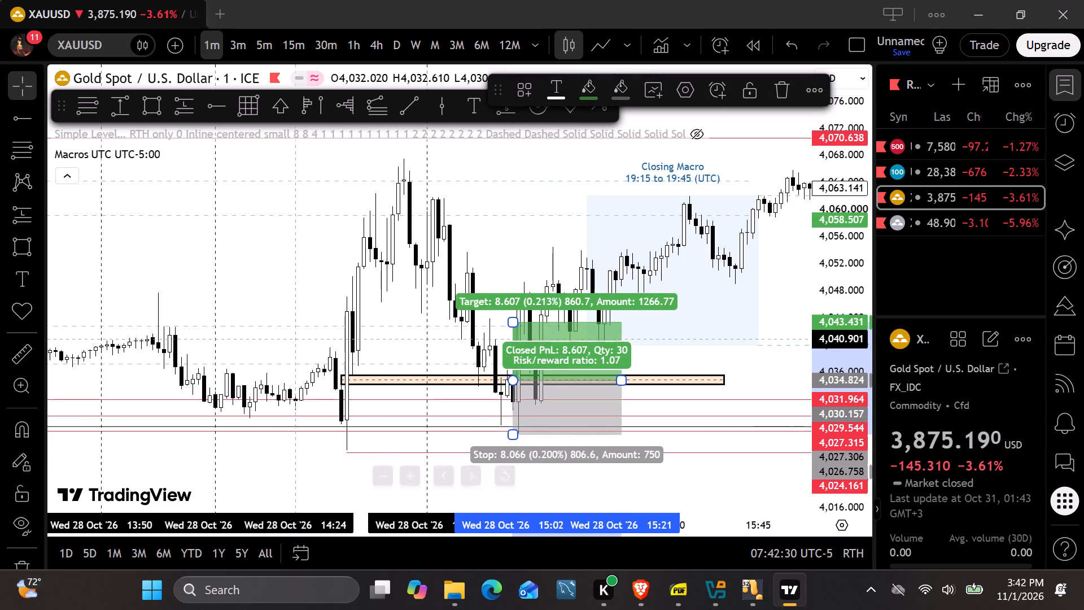
Move the horizontal ray from the 14:33 candle's low up to about 4,028.89, starting at 14:32.
left_click_drag(370, 454, 363, 420)
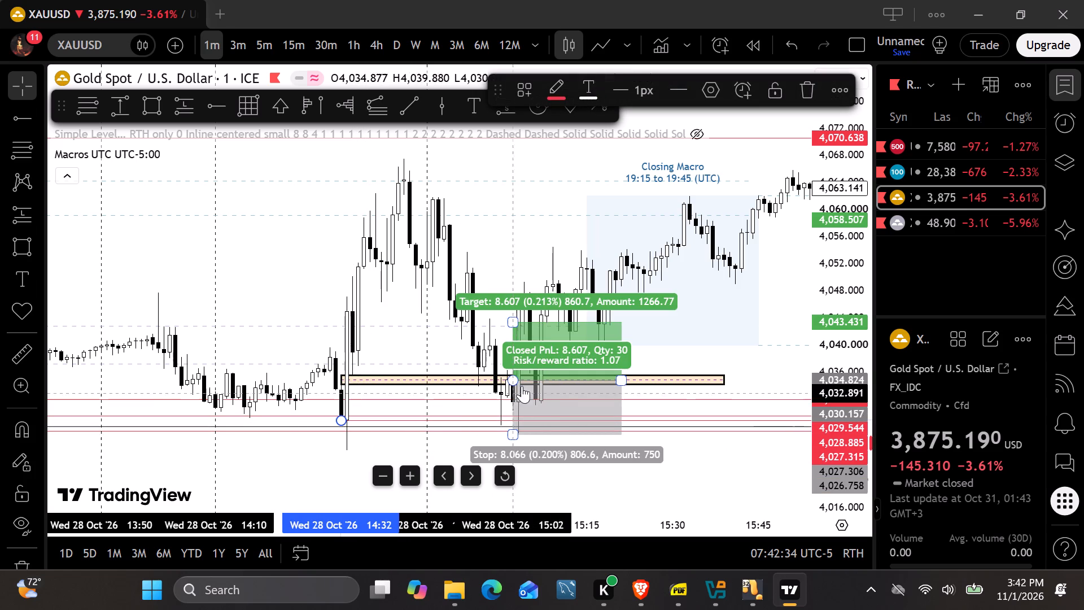
Shift the long position's start to 15:04, keeping entry at about 4,034.82, and raise its stop to about 4,028.64.
left_click_drag(566, 397, 569, 400)
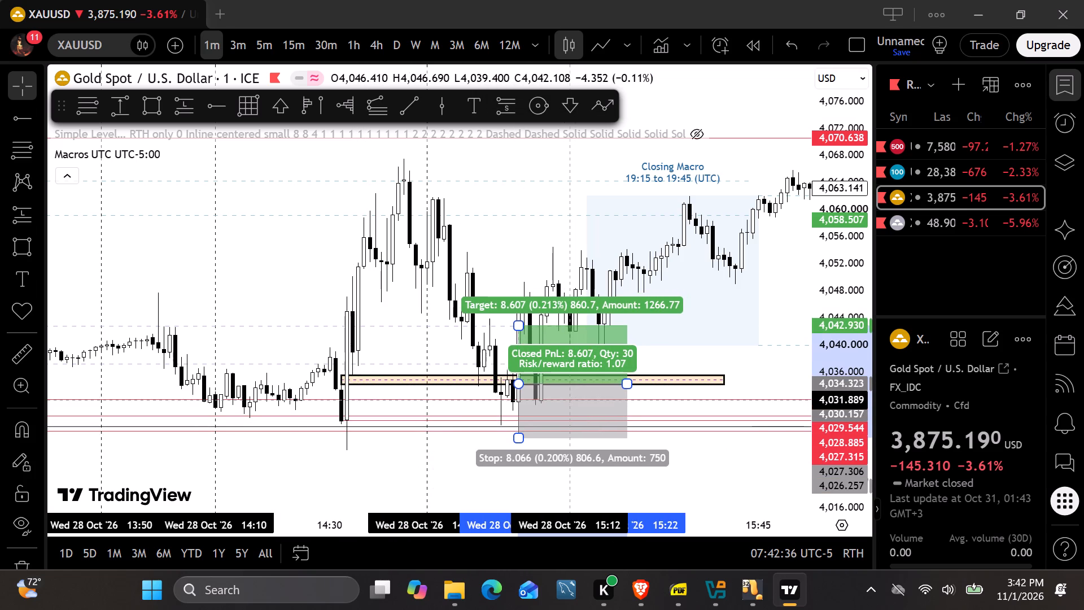
left_click_drag(569, 400, 574, 396)
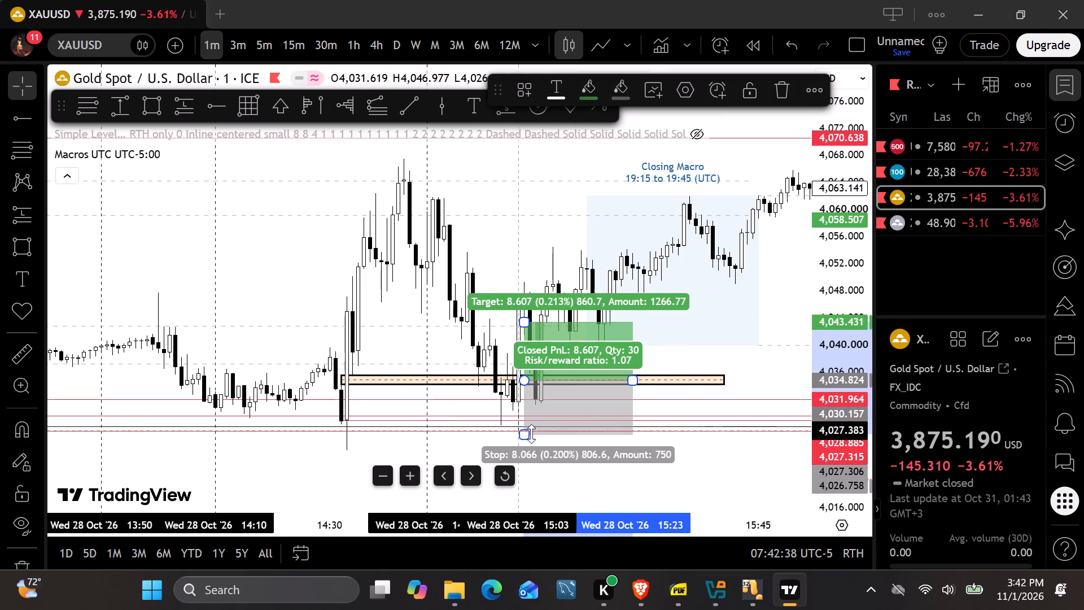
left_click_drag(526, 436, 548, 428)
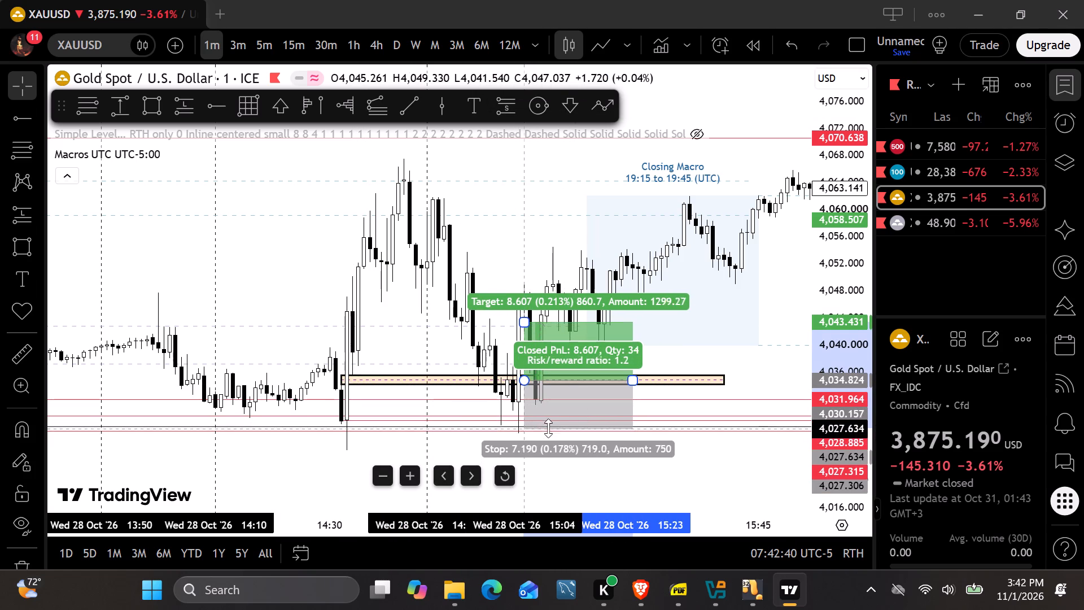
left_click_drag(548, 428, 561, 422)
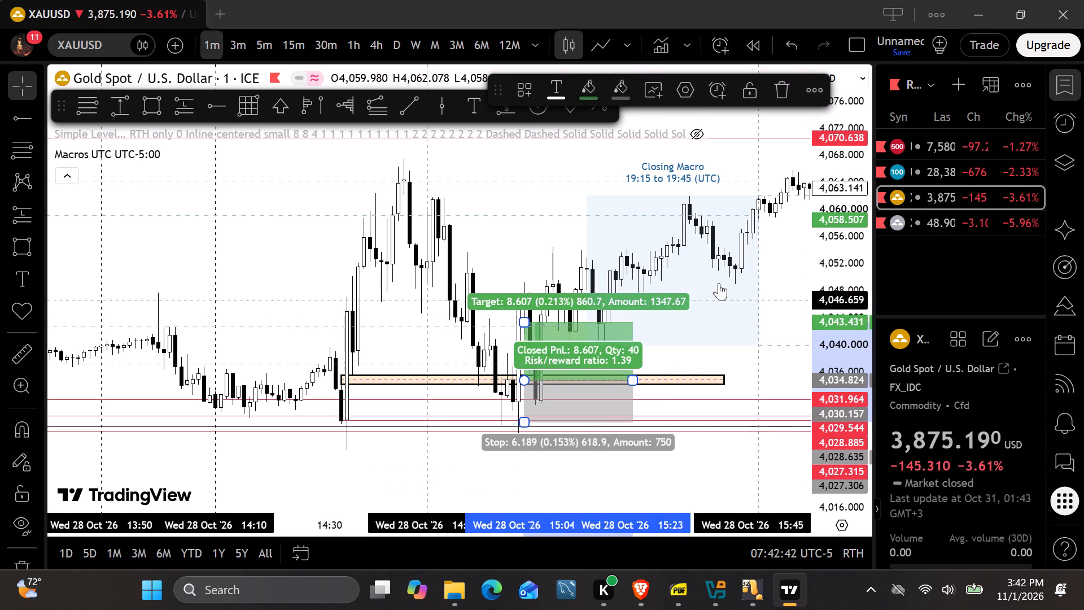
Raise the long position's target to about 4,071.82, just above the 4,070.638 level.
scroll(708, 277, "down", 5)
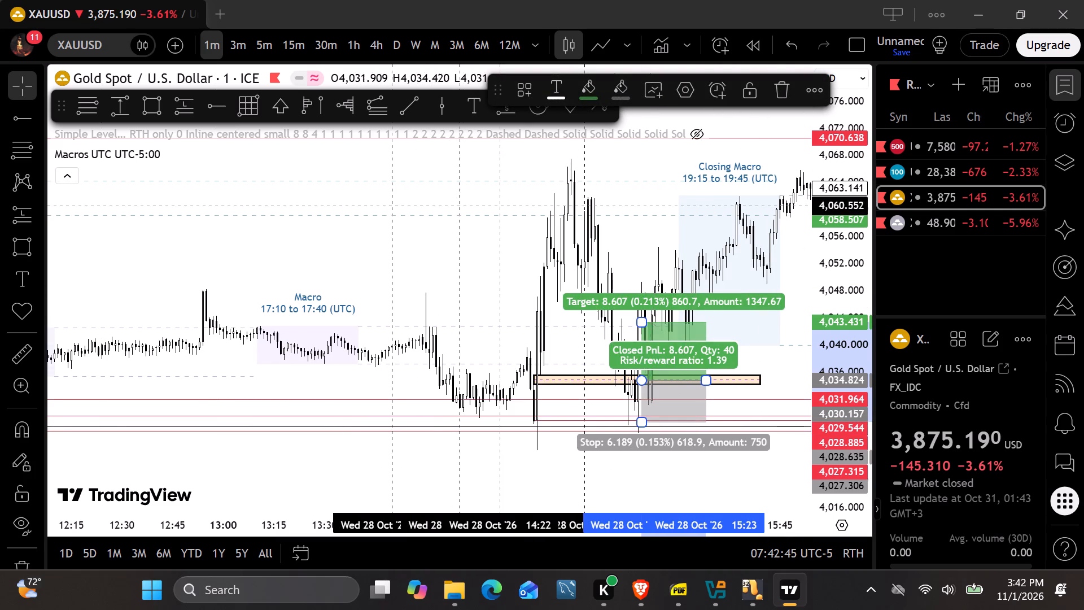
left_click(499, 206)
left_click_drag(510, 220, 212, 314)
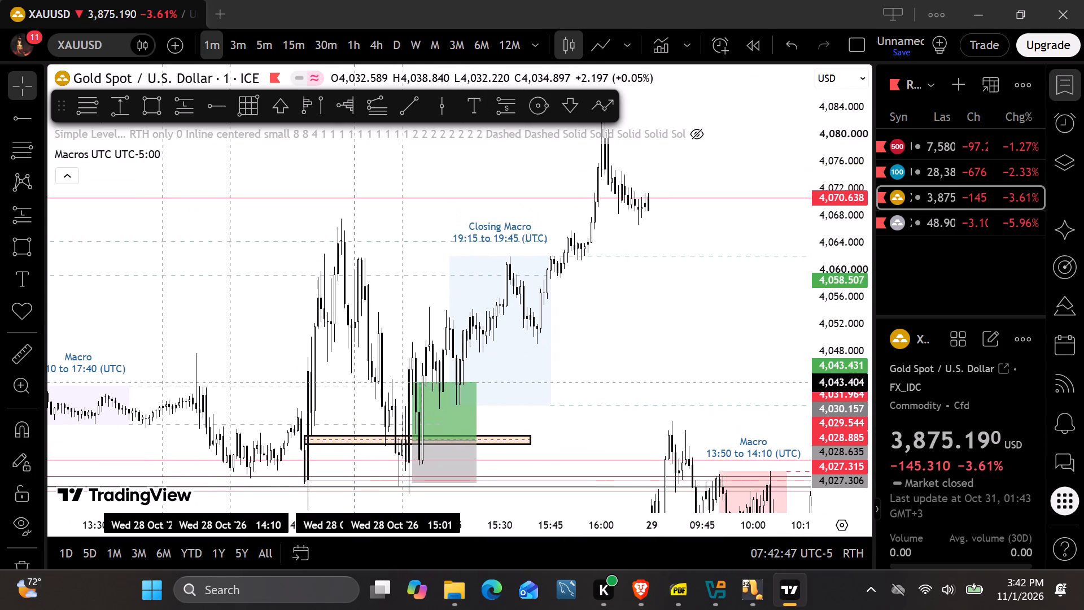
left_click_drag(411, 385, 635, 205)
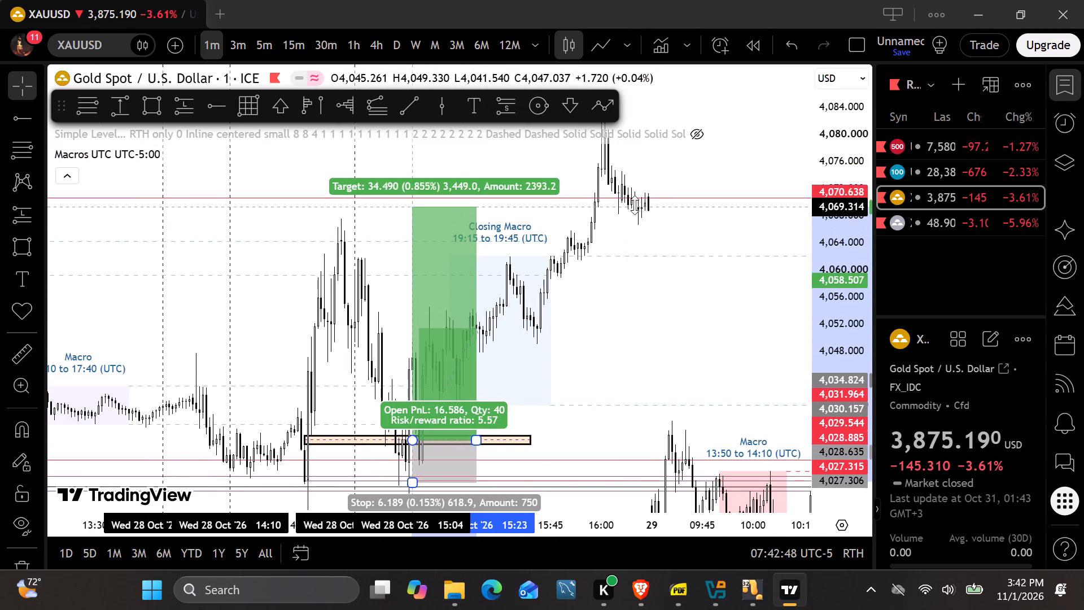
left_click_drag(635, 205, 670, 161)
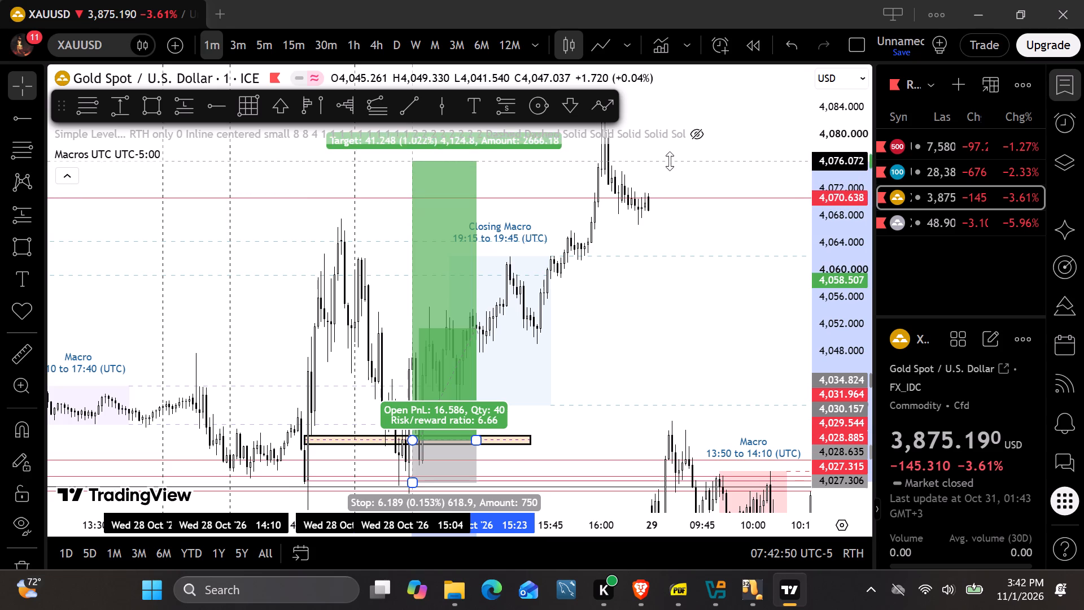
left_click_drag(670, 161, 671, 186)
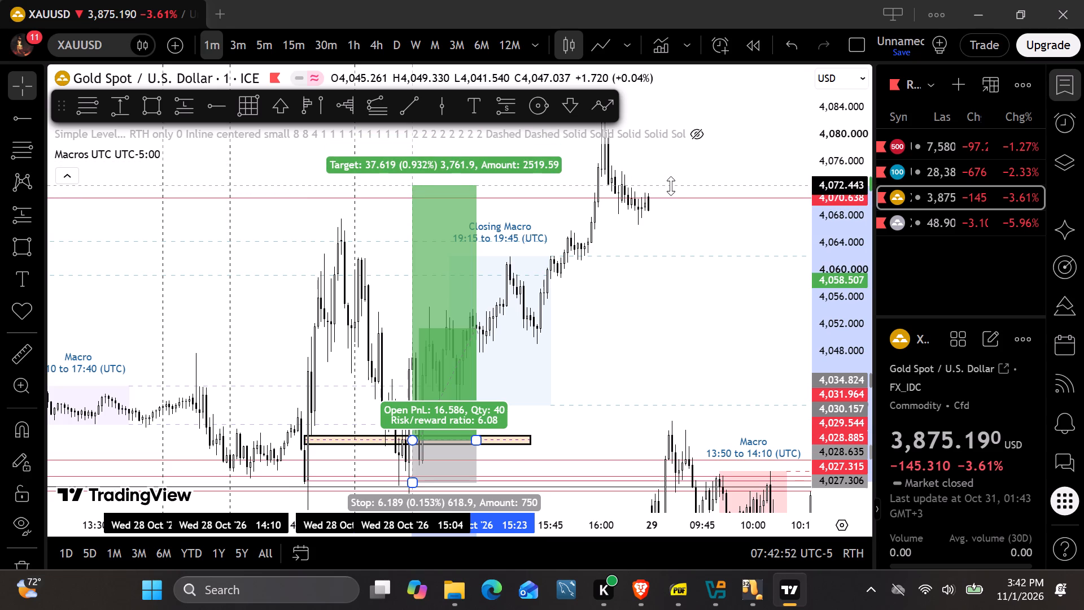
left_click_drag(671, 186, 672, 190)
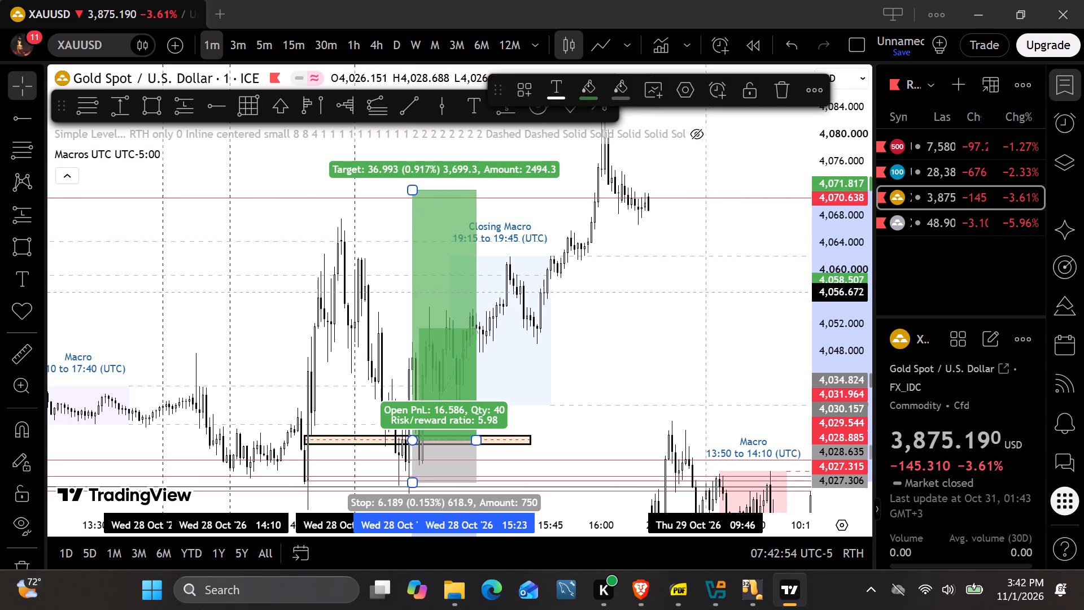
left_click(703, 294)
left_click_drag(641, 326, 679, 237)
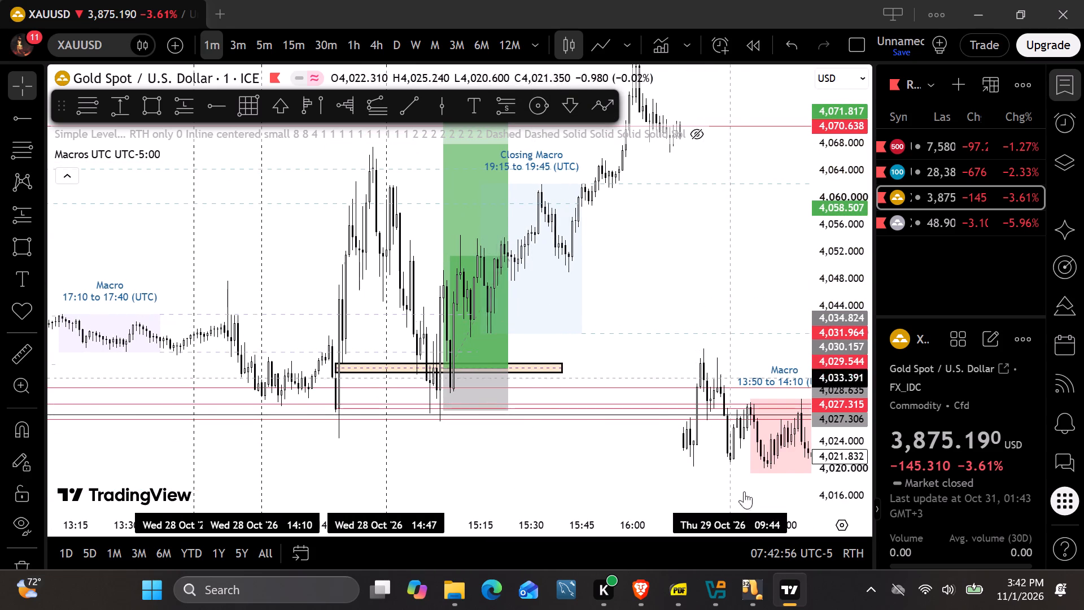